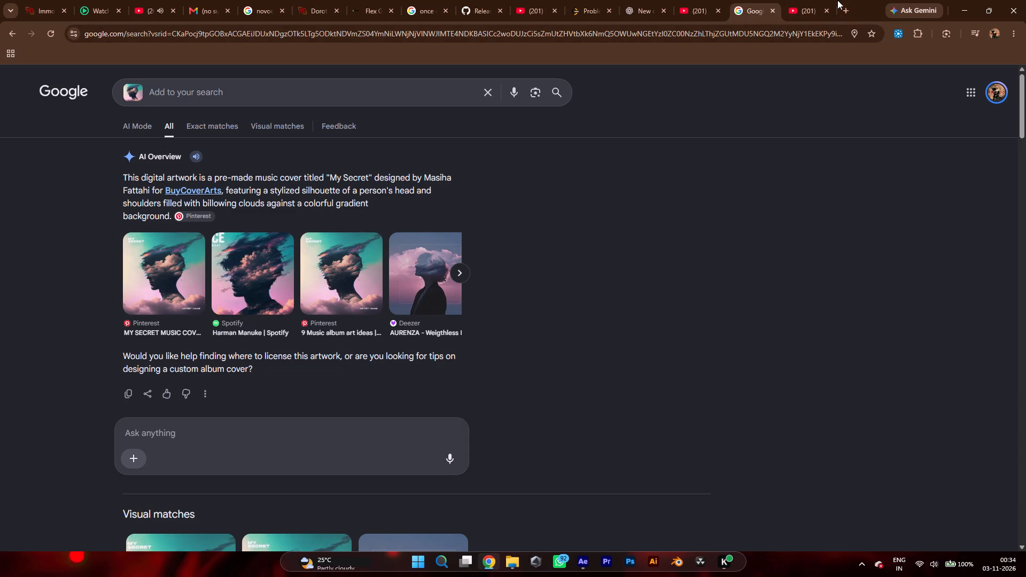
Glance at the YouTube morphing tutorial and liquid glass results, then switch to After Effects and show Comp 1 in the viewer.
click(708, 0)
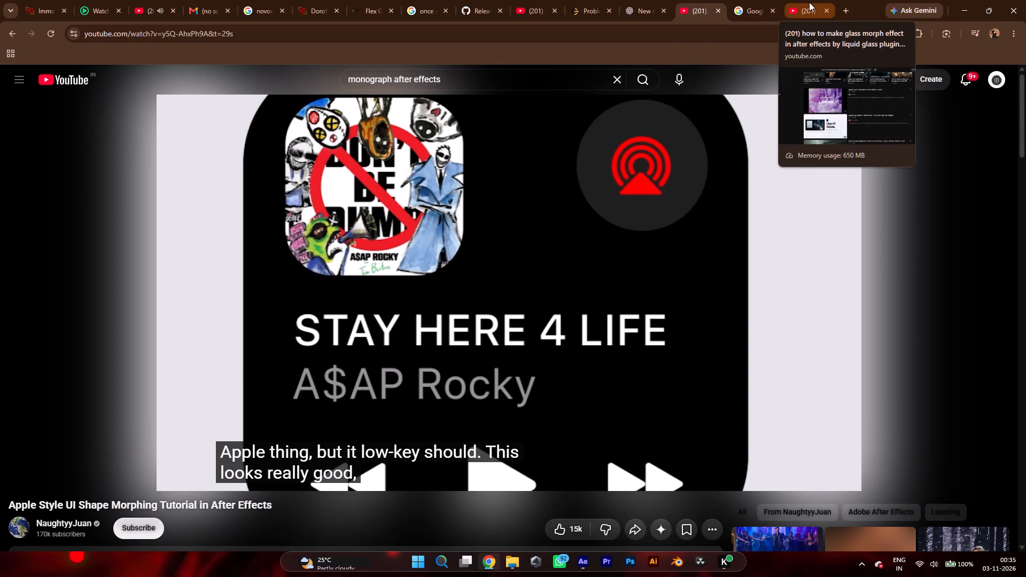
click(809, 2)
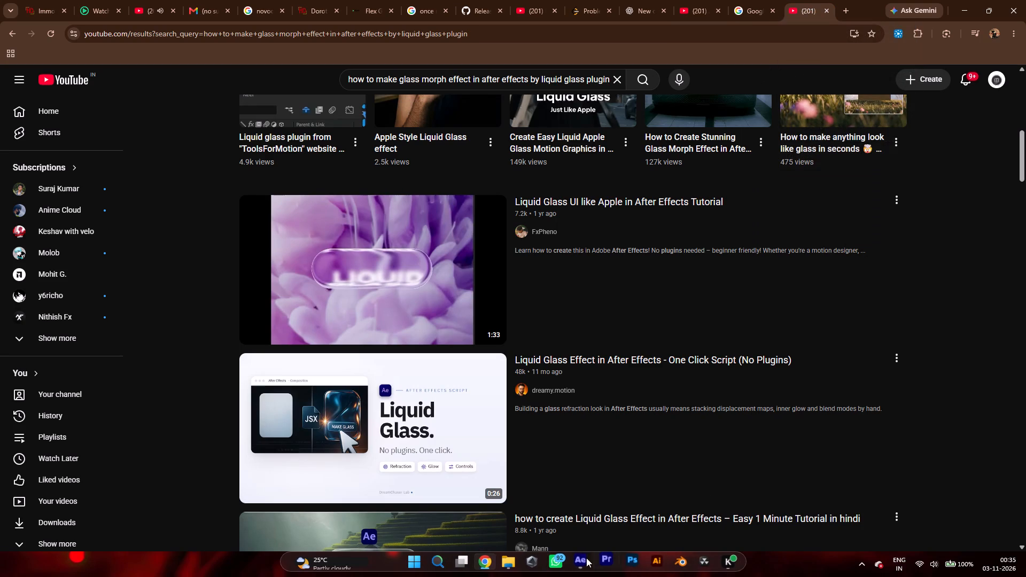
click(585, 559)
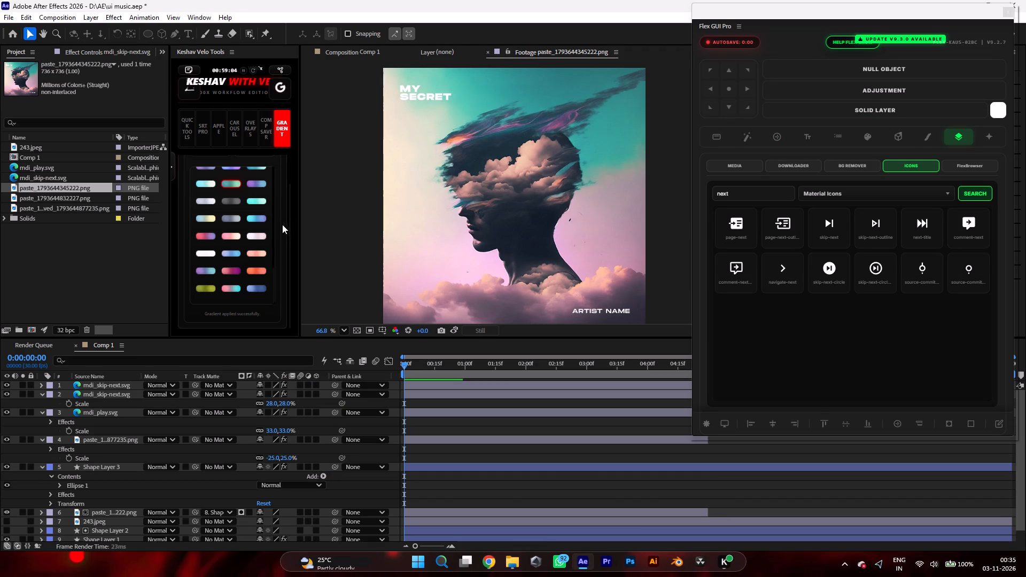
click(489, 52)
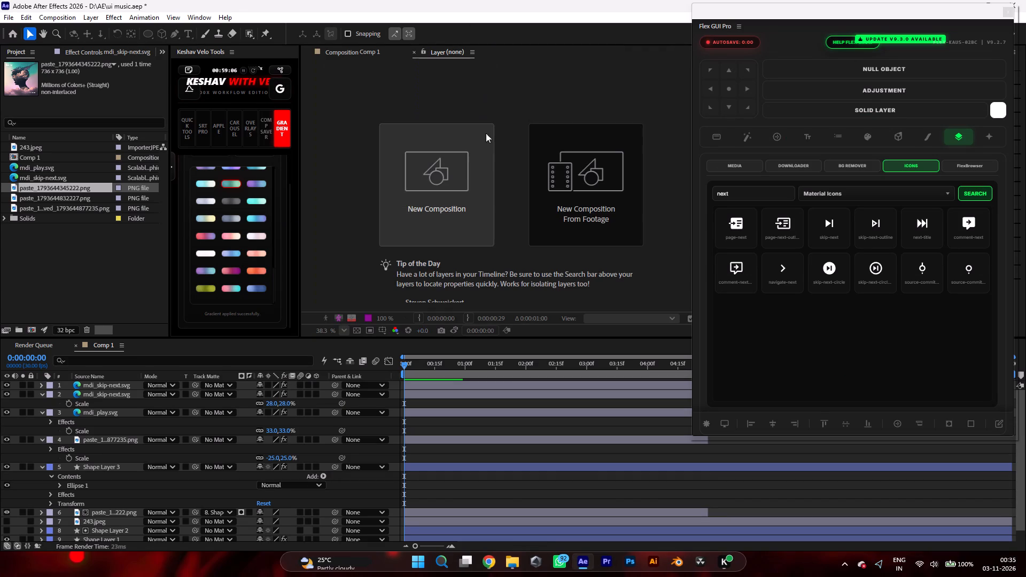
click(365, 56)
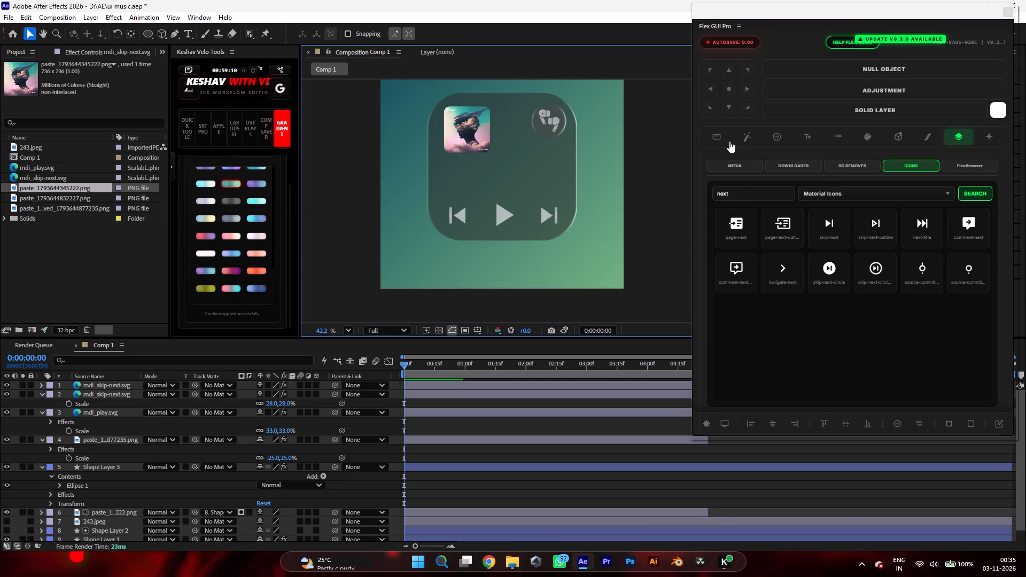
Look through Flex GUI Pro's text and motion presets, including Text Cycle, and its general tools for a text option.
click(715, 134)
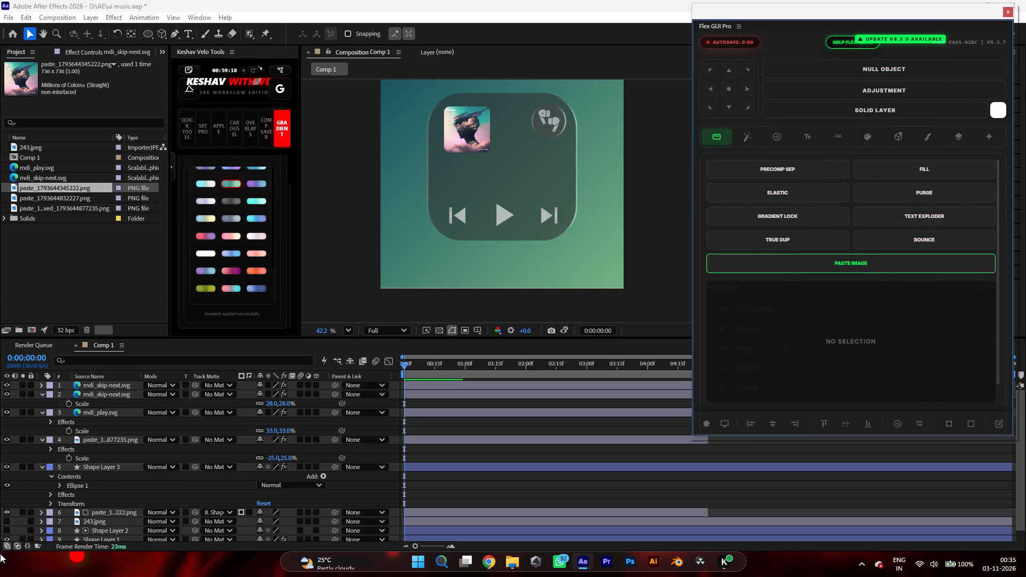
click(812, 140)
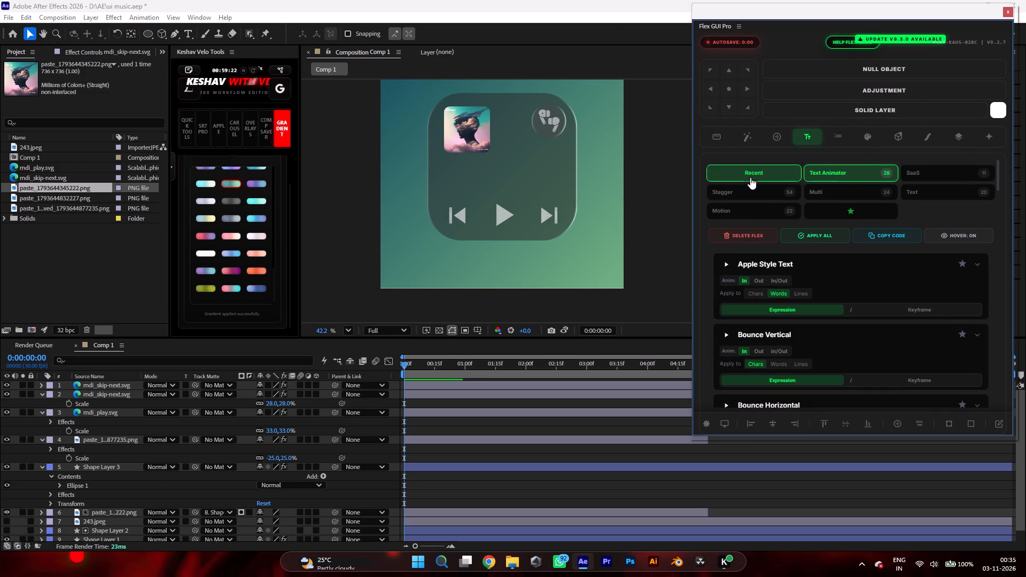
click(961, 196)
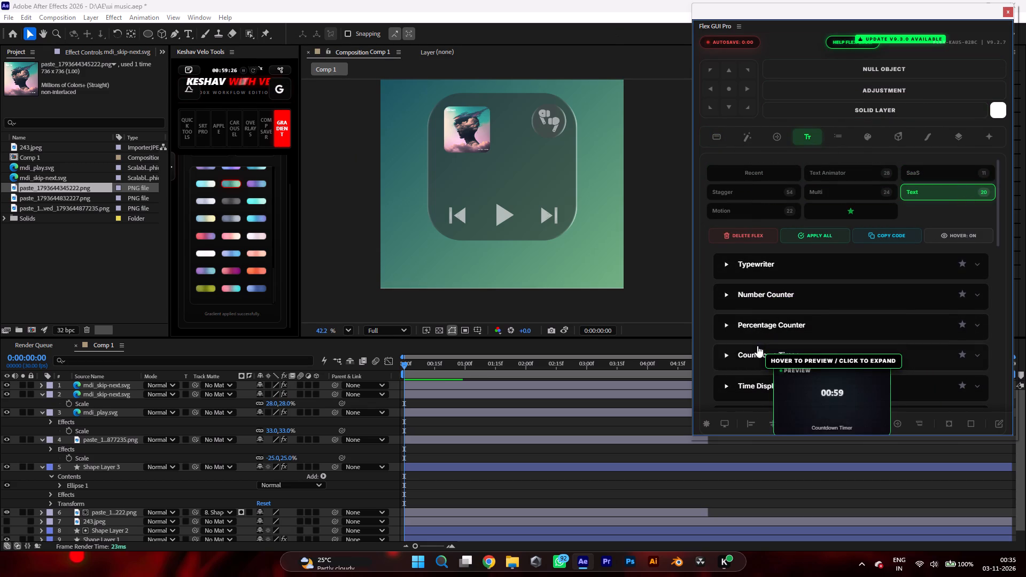
scroll(757, 346, down, 3)
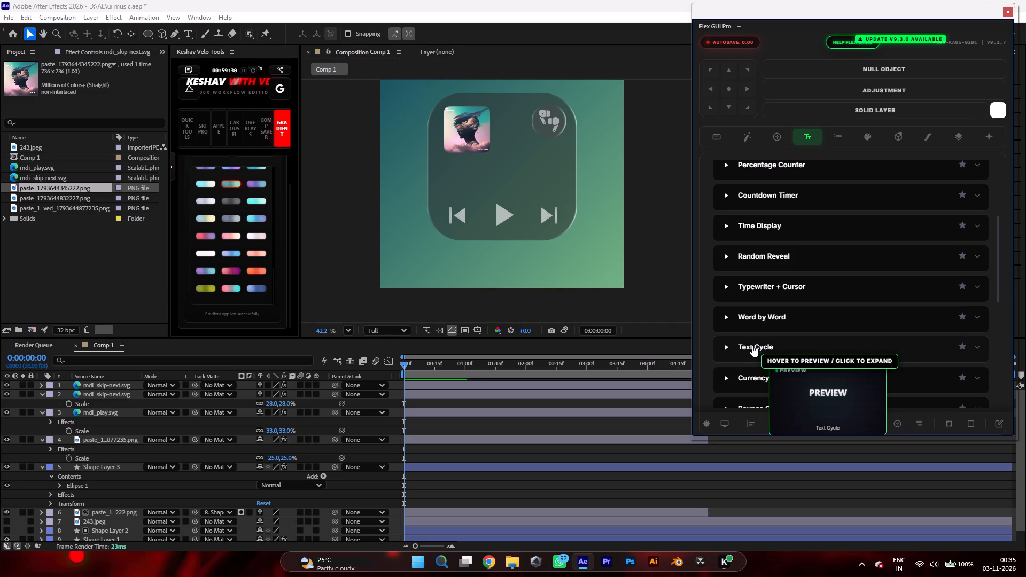
click(734, 346)
scroll(733, 343, down, 3)
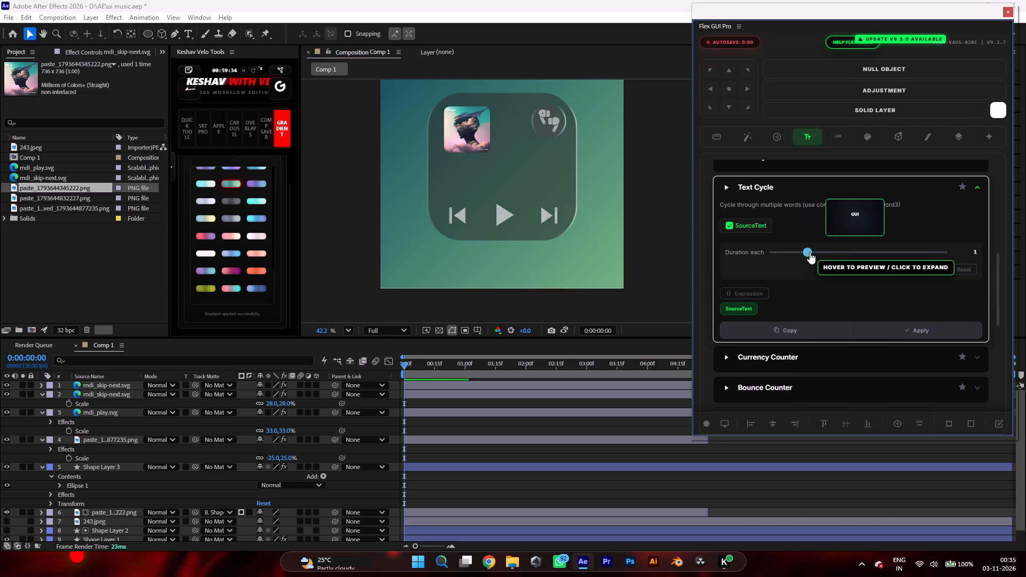
scroll(771, 233, up, 4)
scroll(782, 237, down, 5)
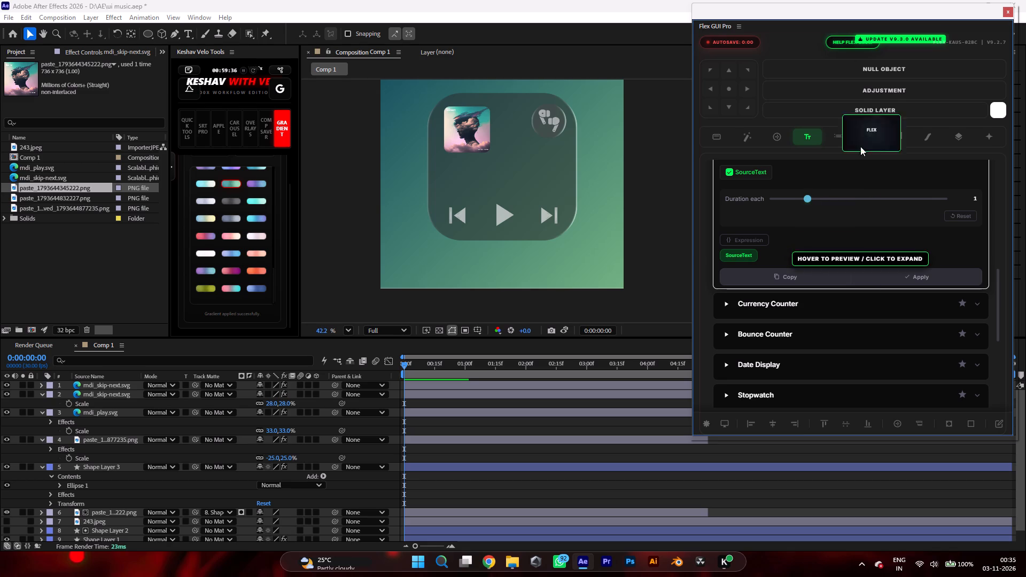
scroll(793, 231, up, 2)
scroll(794, 232, down, 1)
scroll(794, 232, up, 11)
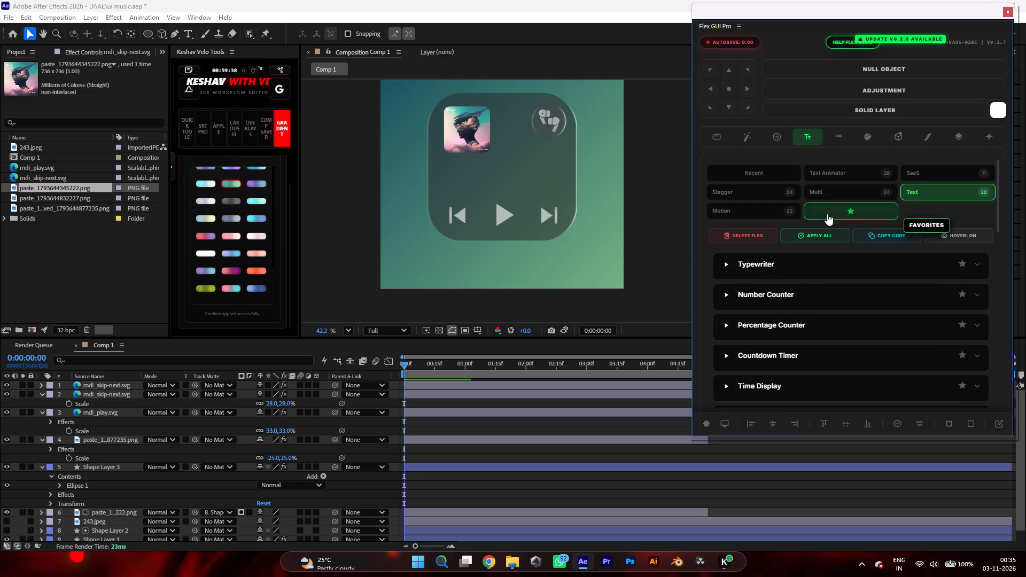
click(770, 213)
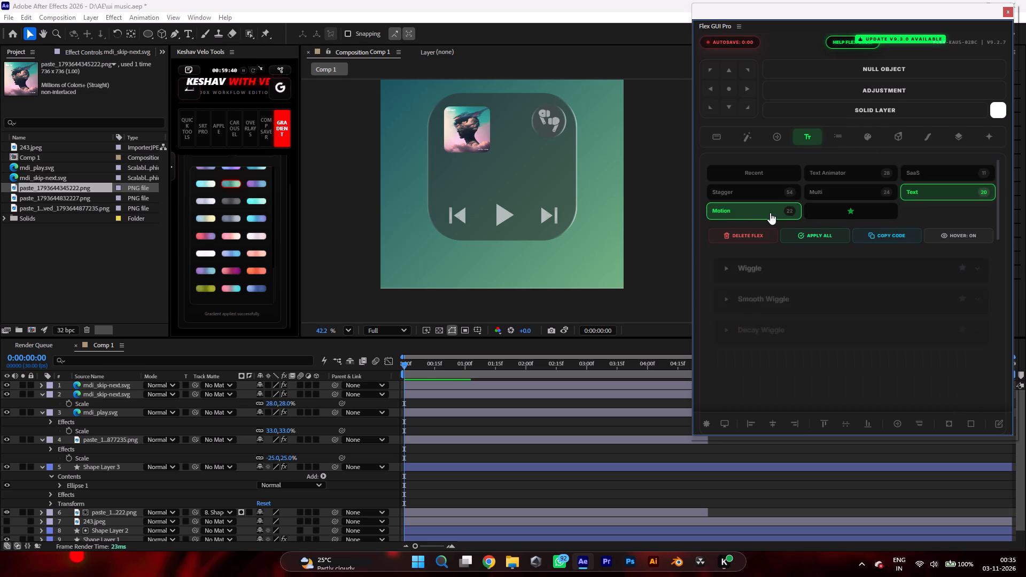
click(788, 171)
click(838, 169)
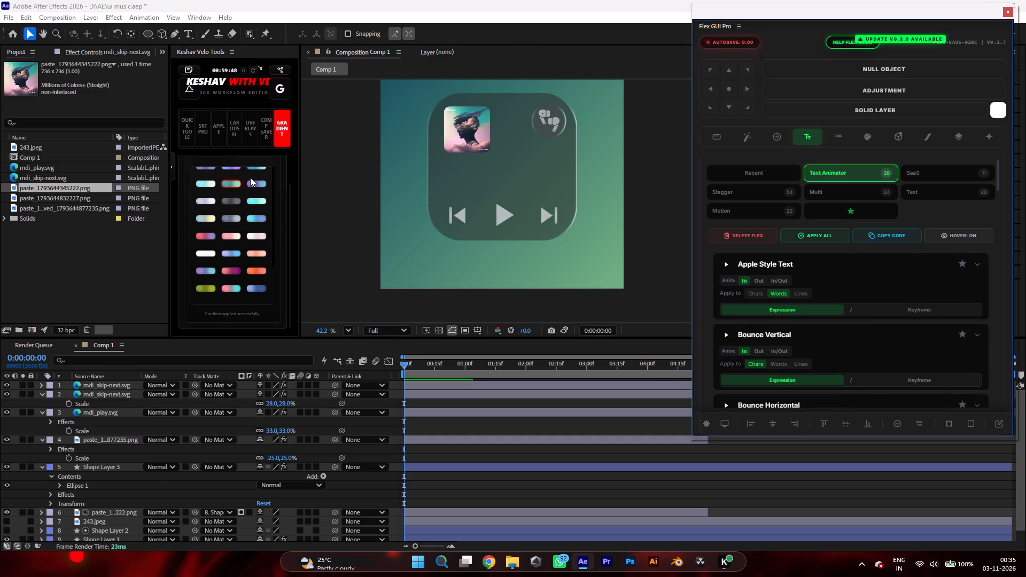
click(721, 137)
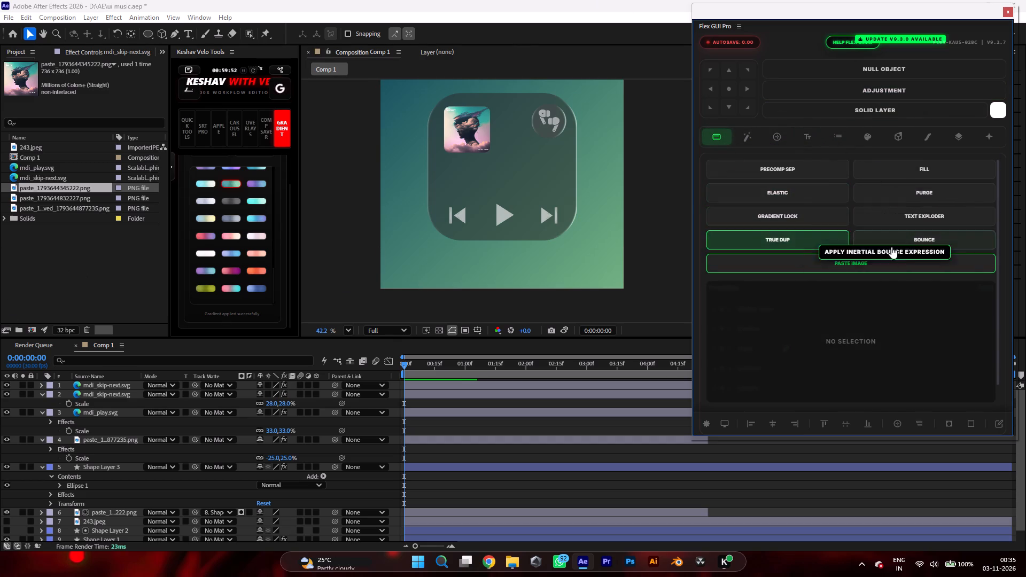
scroll(917, 315, down, 1)
scroll(917, 315, up, 3)
scroll(885, 121, up, 4)
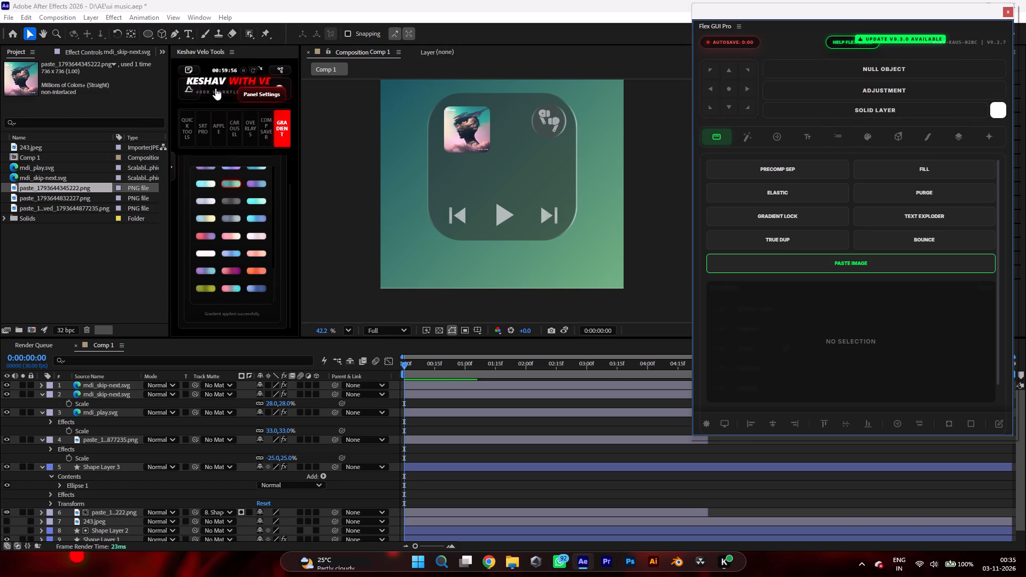
Create a new text layer in Comp 1 using the layer creation tools in Velo Tools.
click(191, 132)
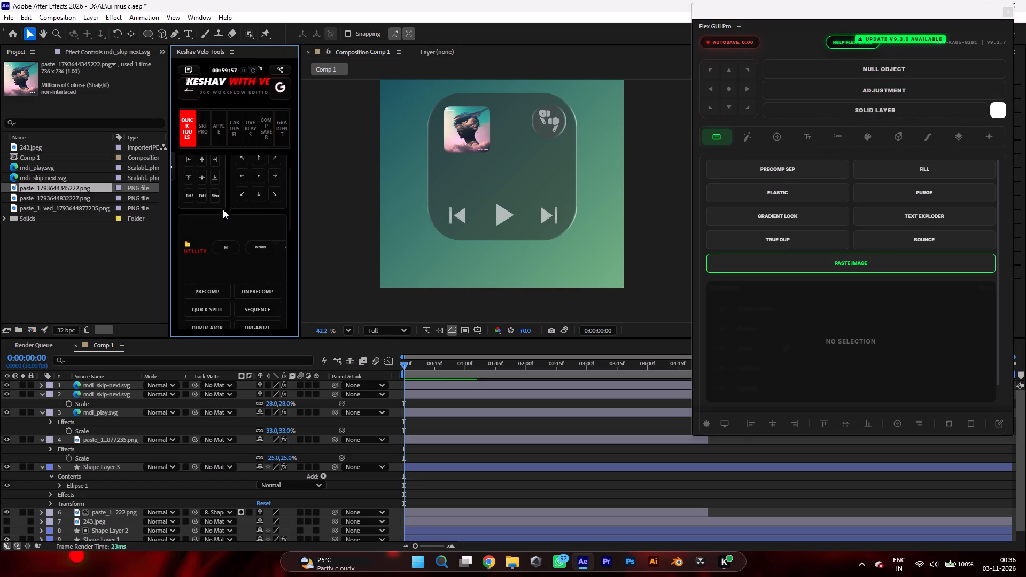
scroll(224, 272, up, 4)
scroll(226, 270, down, 4)
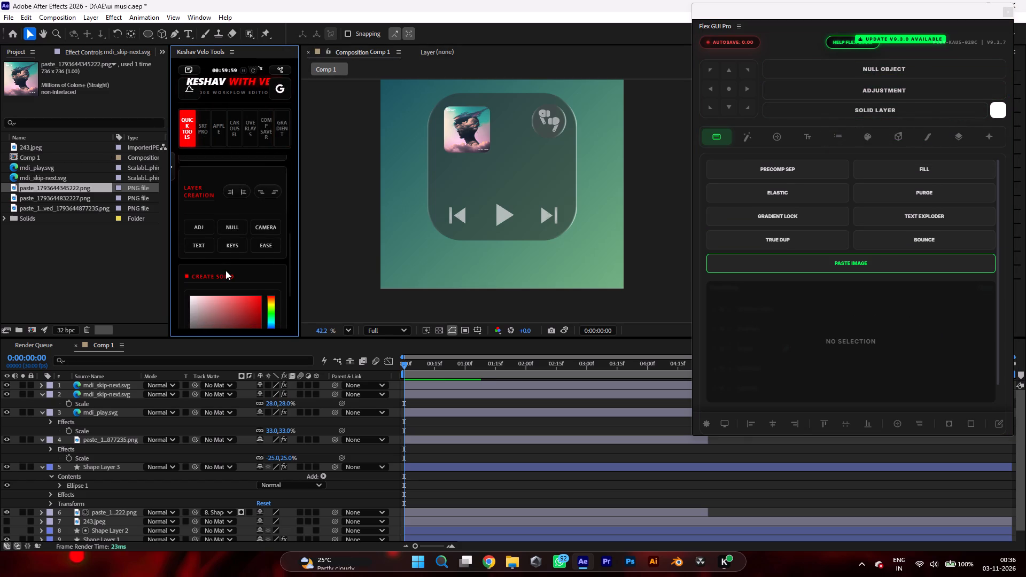
click(199, 243)
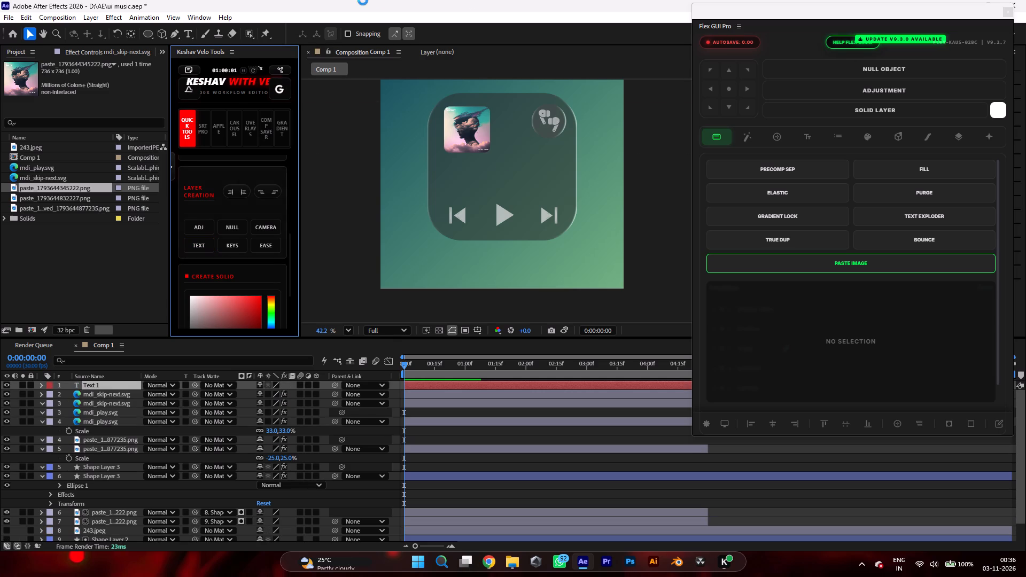
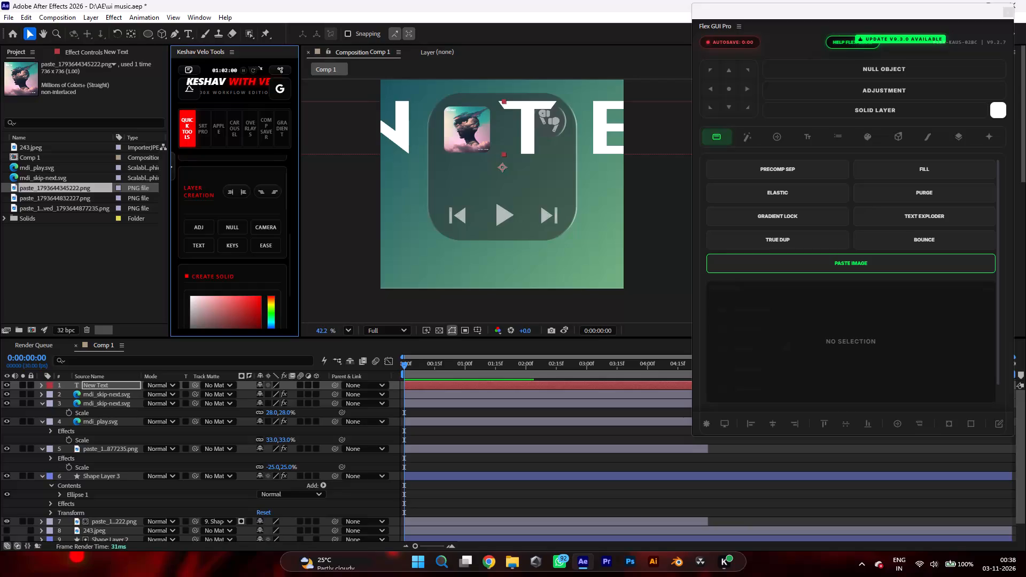
Switch to Chrome, play the song Vaa Kannamma from the YouTube recommendations, and return to After Effects.
click(477, 559)
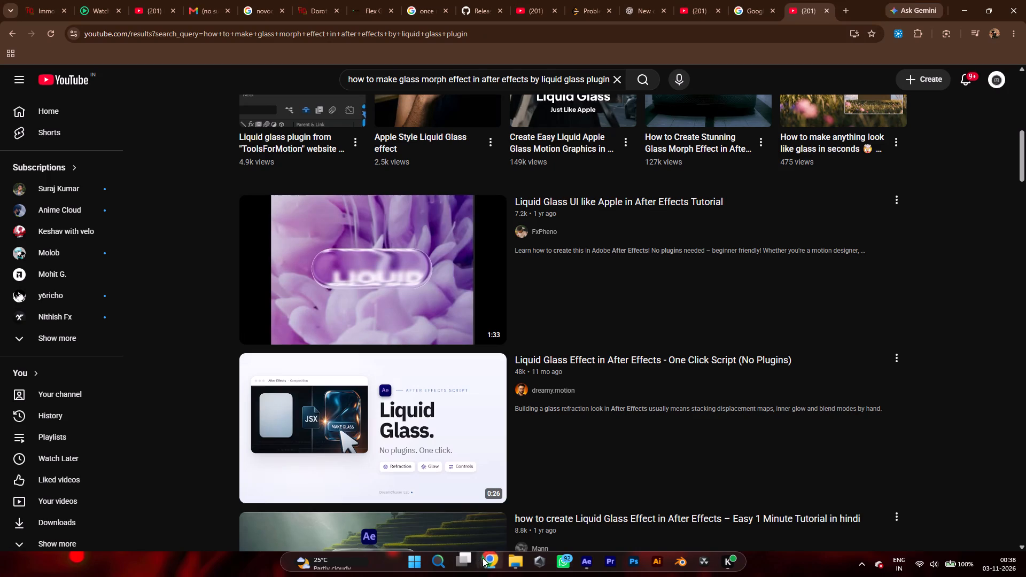
click(133, 0)
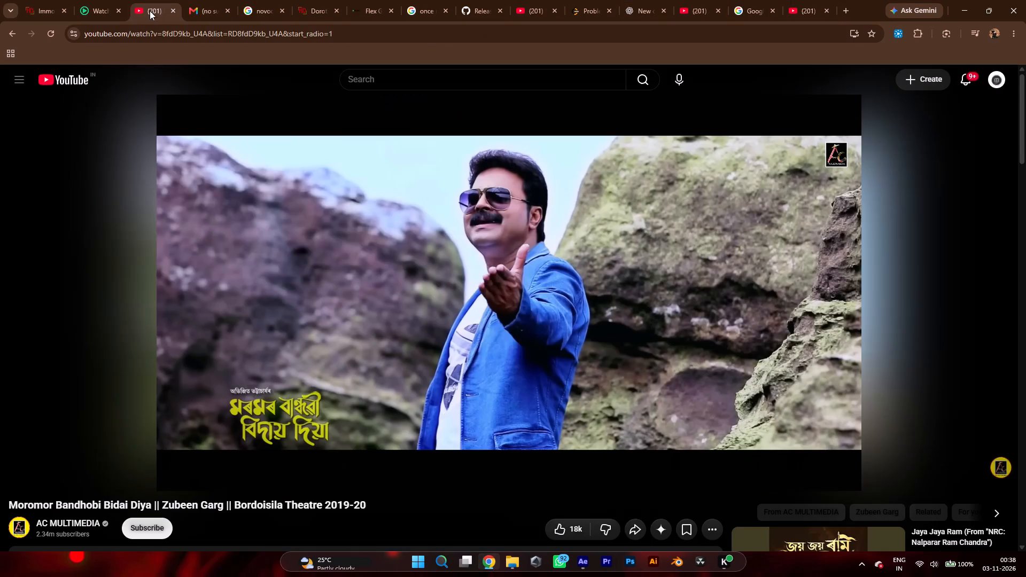
click(596, 322)
scroll(717, 431, down, 4)
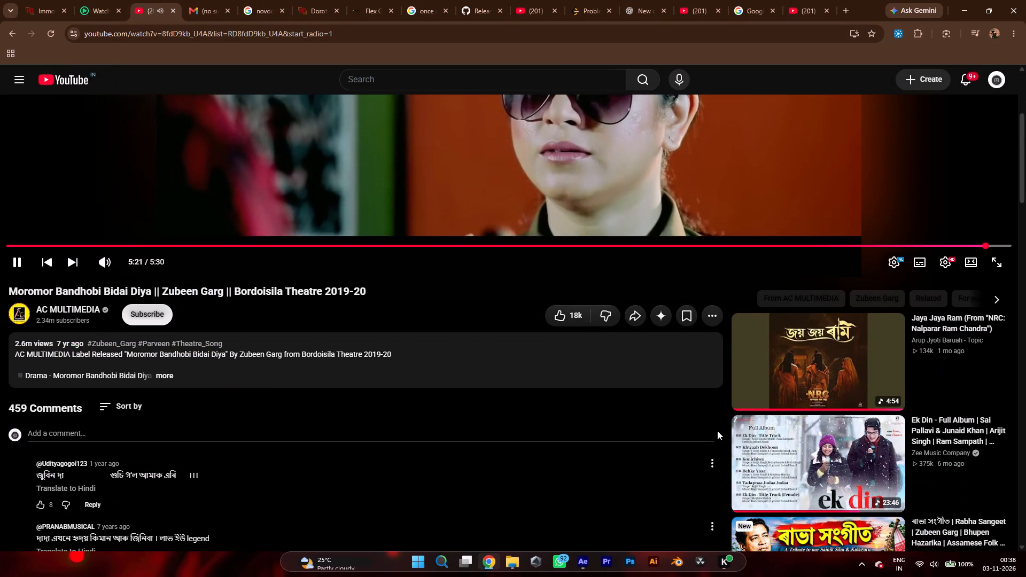
scroll(717, 431, down, 7)
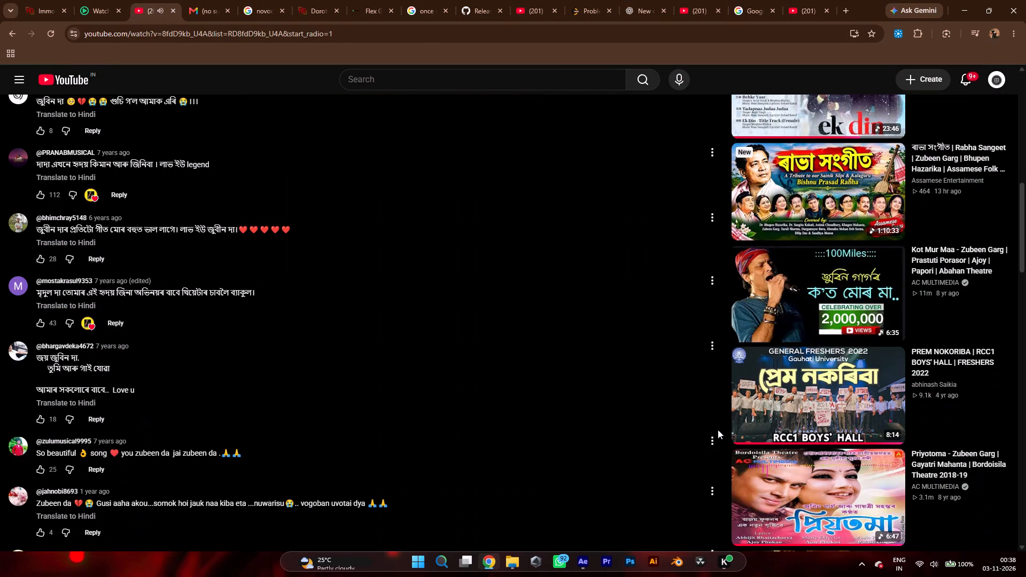
scroll(718, 430, down, 6)
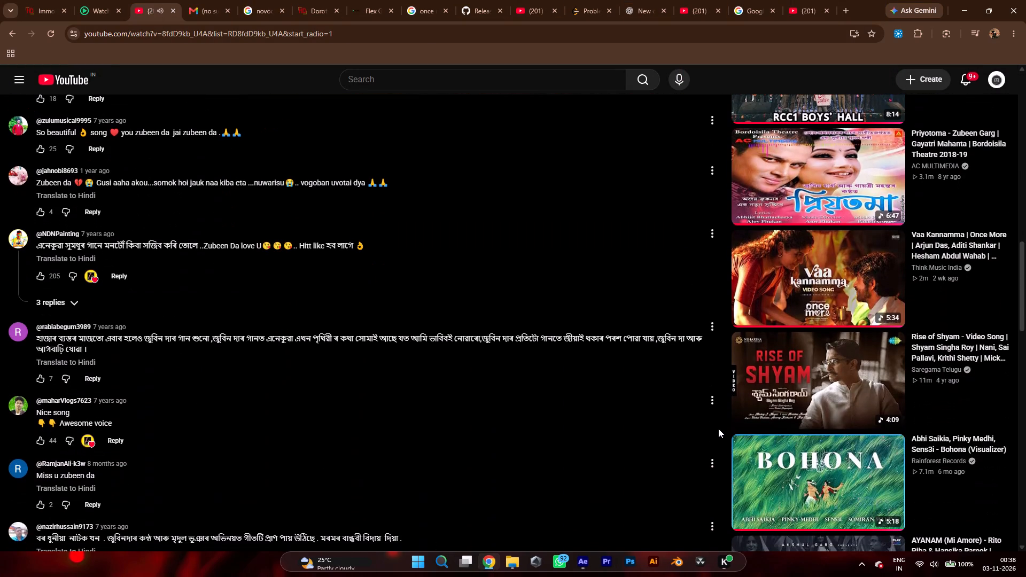
scroll(766, 371, down, 1)
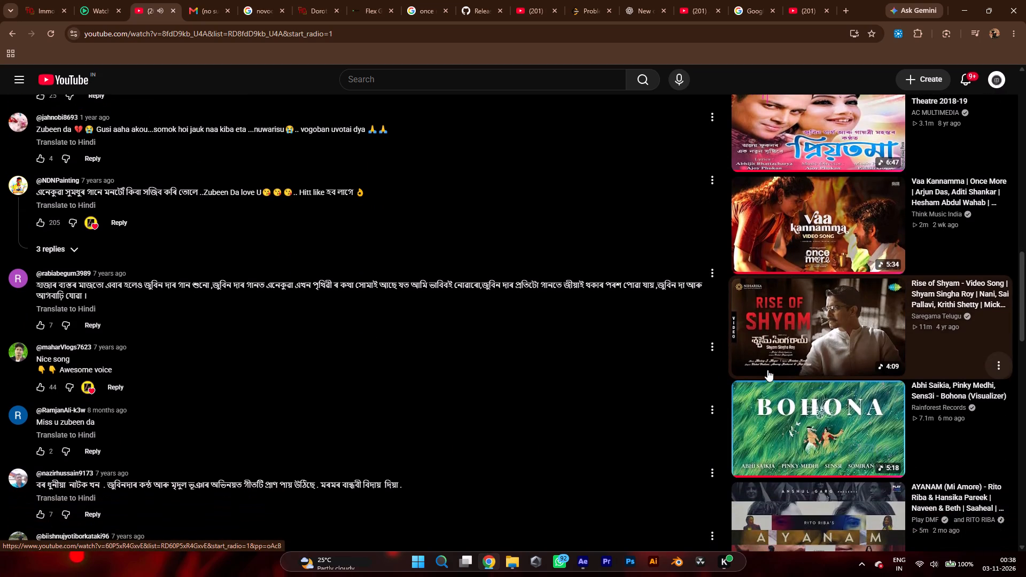
click(829, 235)
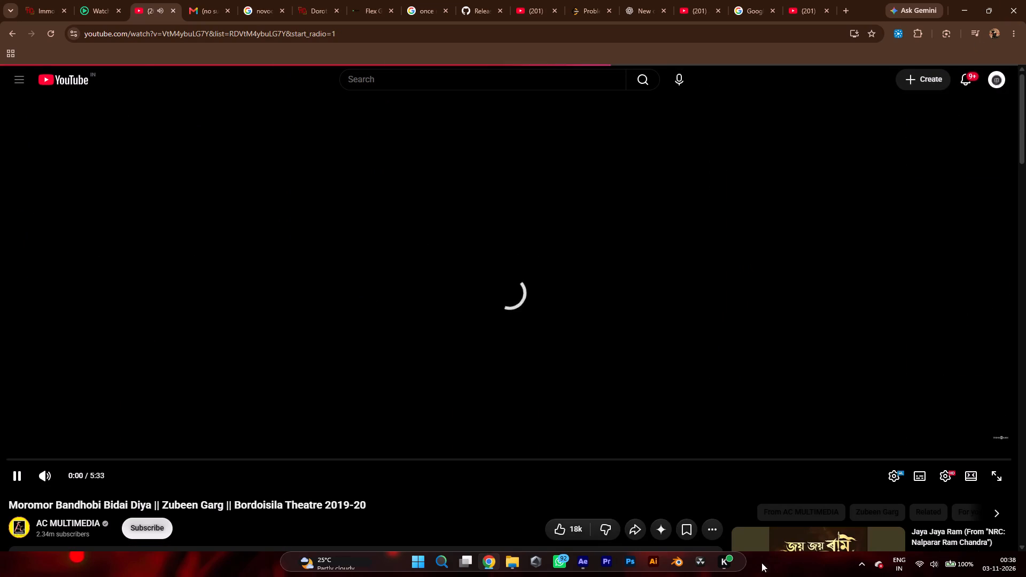
click(588, 565)
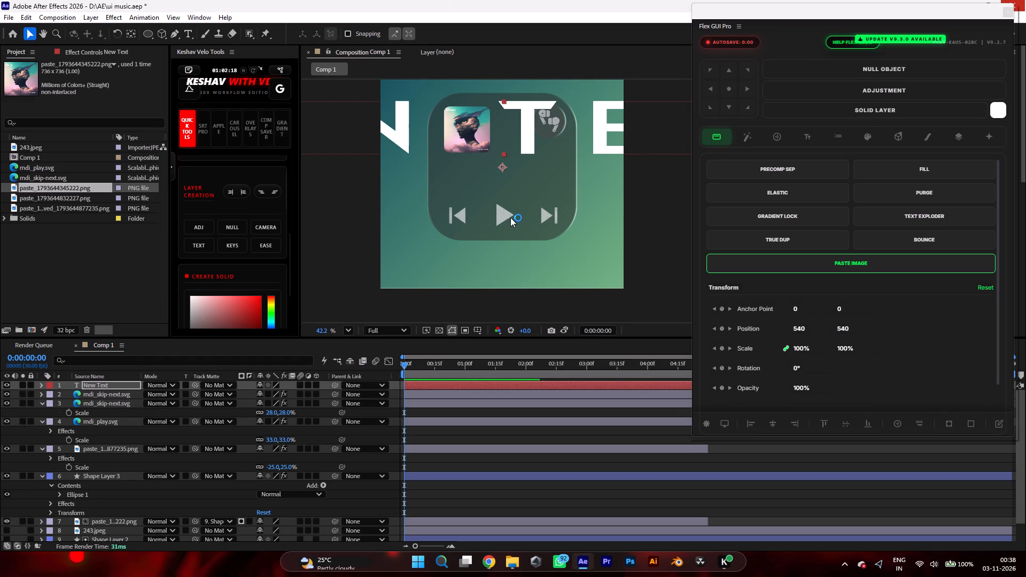
Go back to Chrome, close the leftover Google tab, and search Google in a new tab for "best font for music ui design".
click(494, 555)
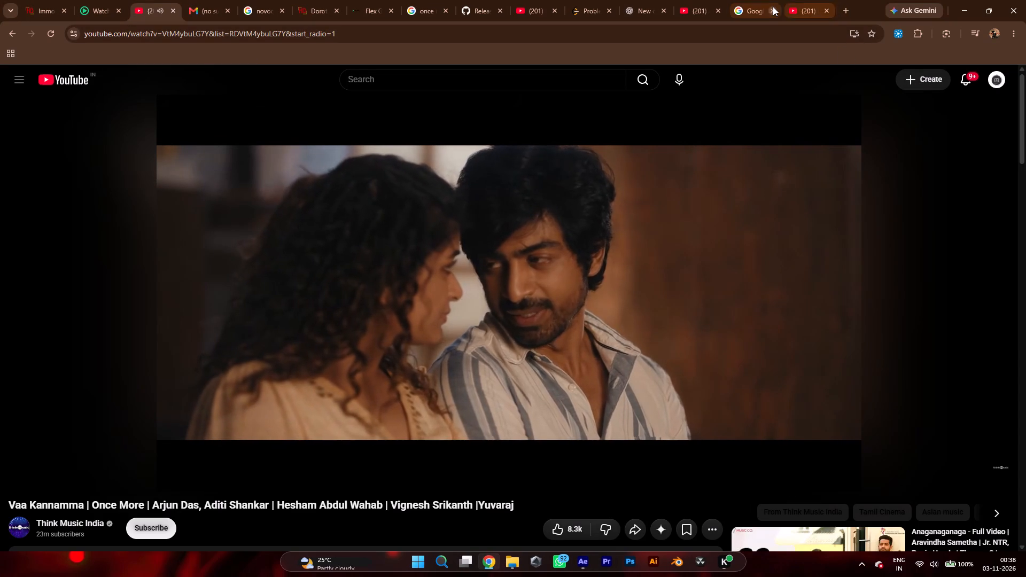
click(773, 6)
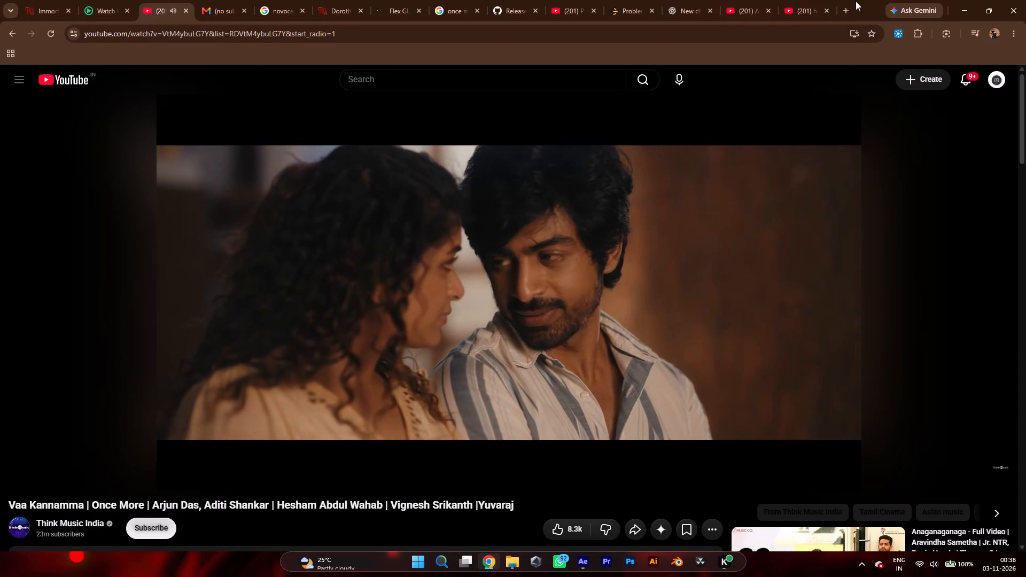
click(840, 14)
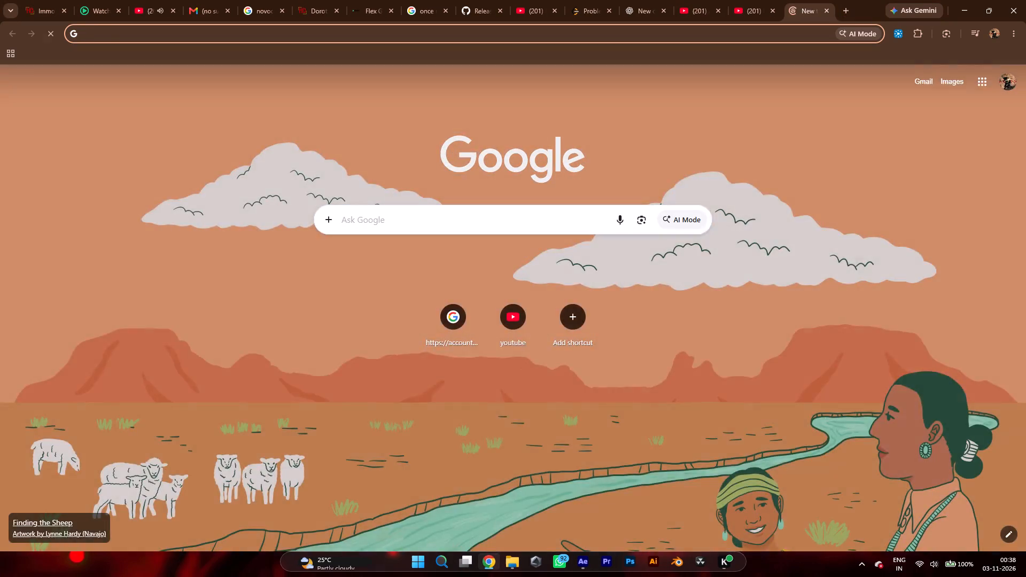
click(517, 225)
text(best)
key(space)
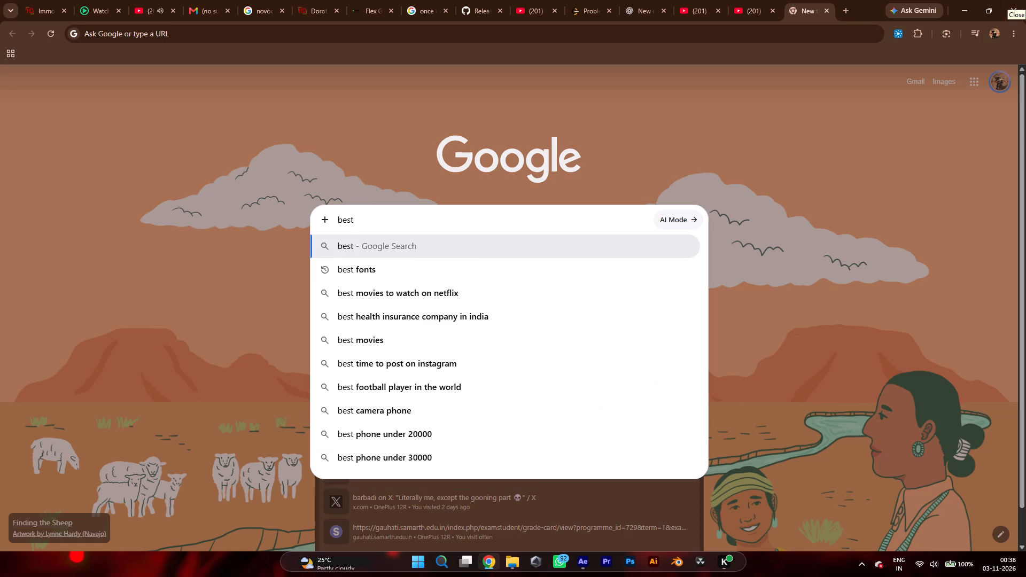
text(fomn)
key(BackSpace)
text(nt)
key(space)
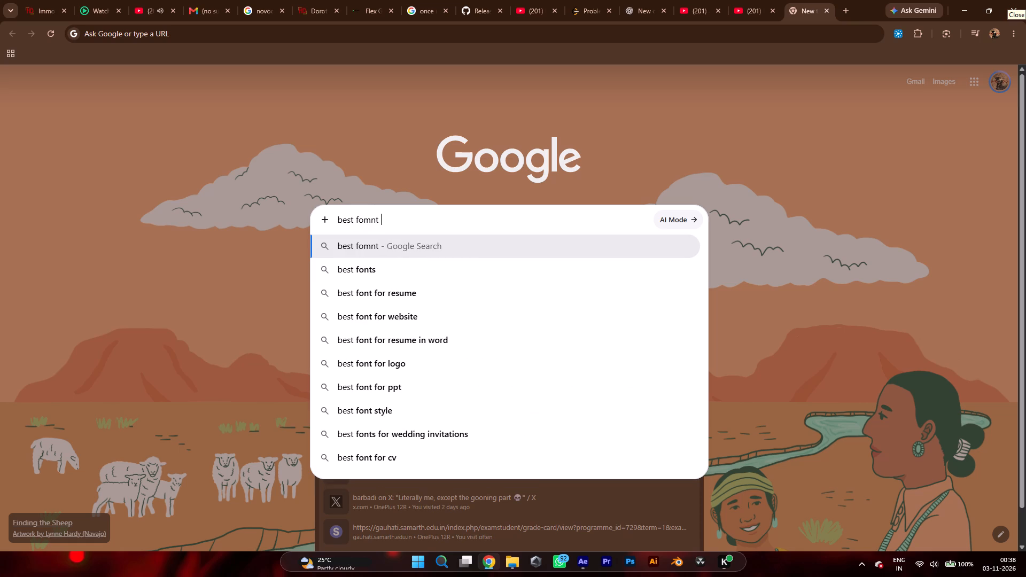
key(BackSpace)
key(backslash)
key(BackSpace)
key(BackSpace)
key(space)
key(BackSpace)
key(BackSpace)
key(BackSpace)
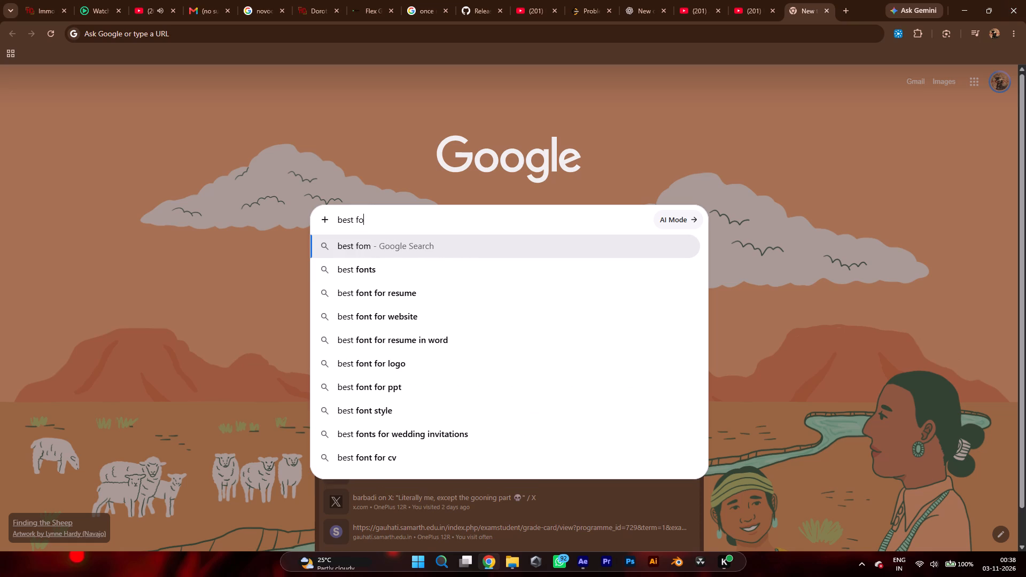
text(nt for music)
key(space)
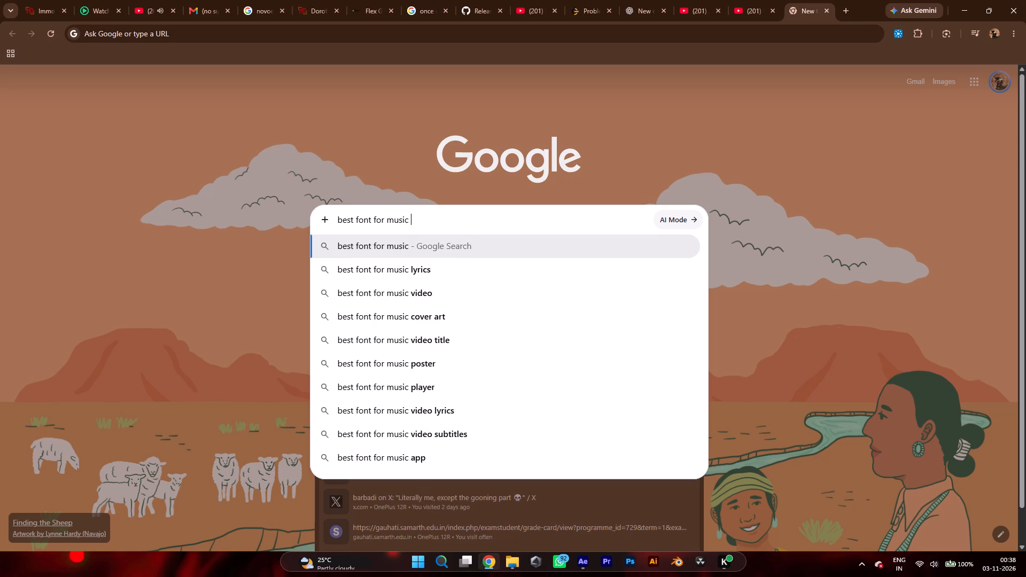
text(ui)
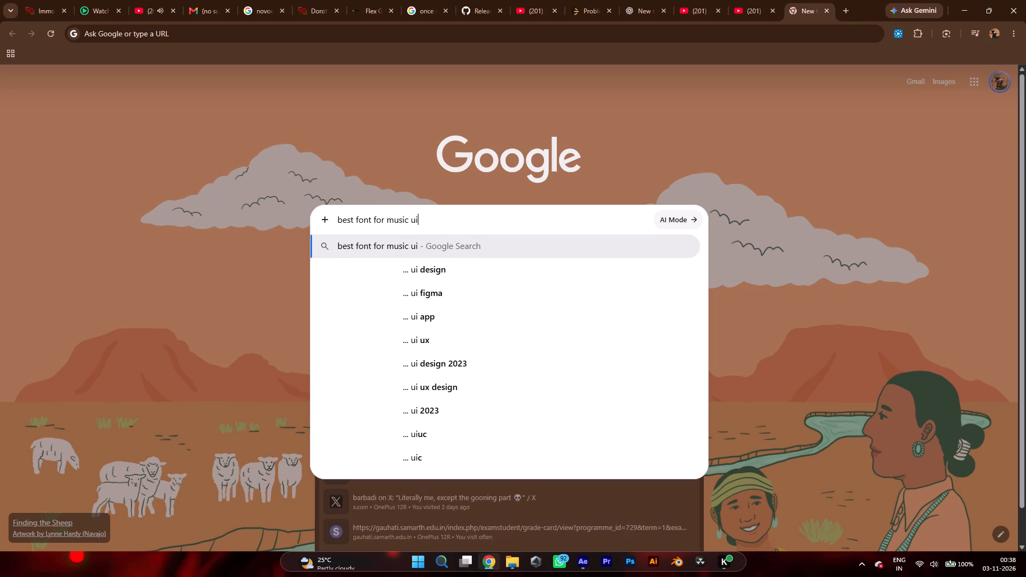
key(Down)
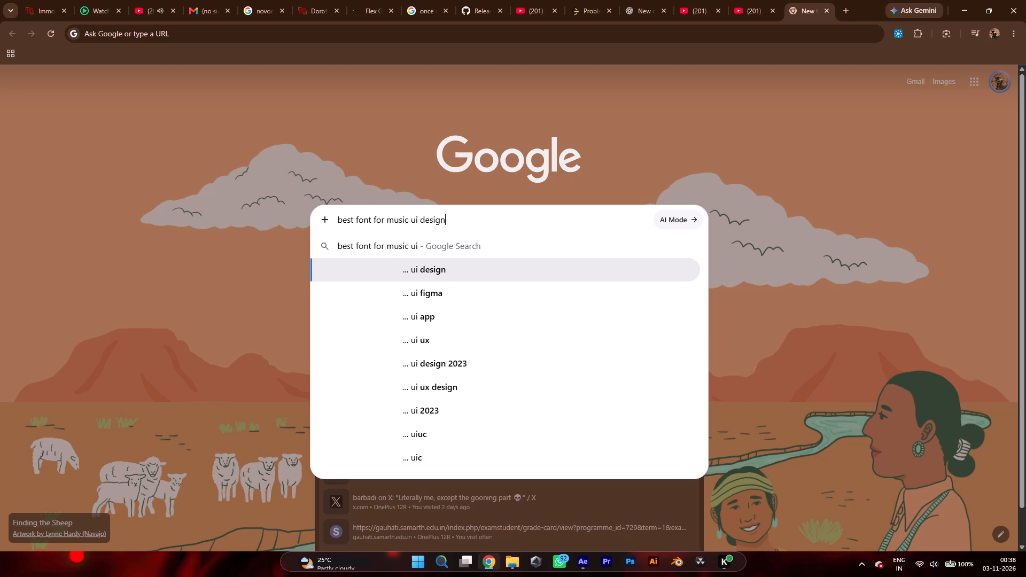
key(Return)
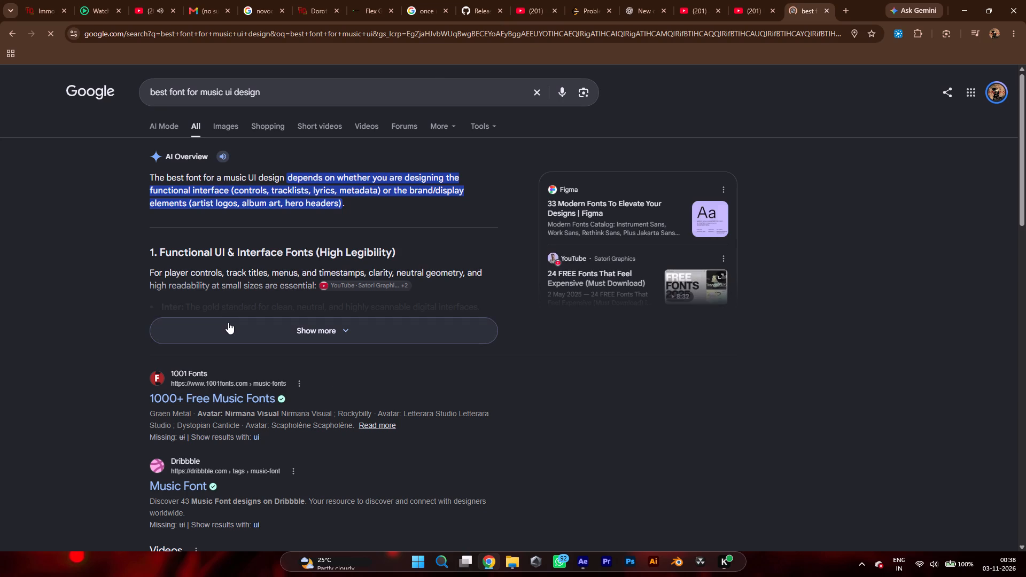
Expand the AI overview on music UI fonts and read through its recommendations and the web results below.
click(228, 322)
scroll(228, 322, down, 3)
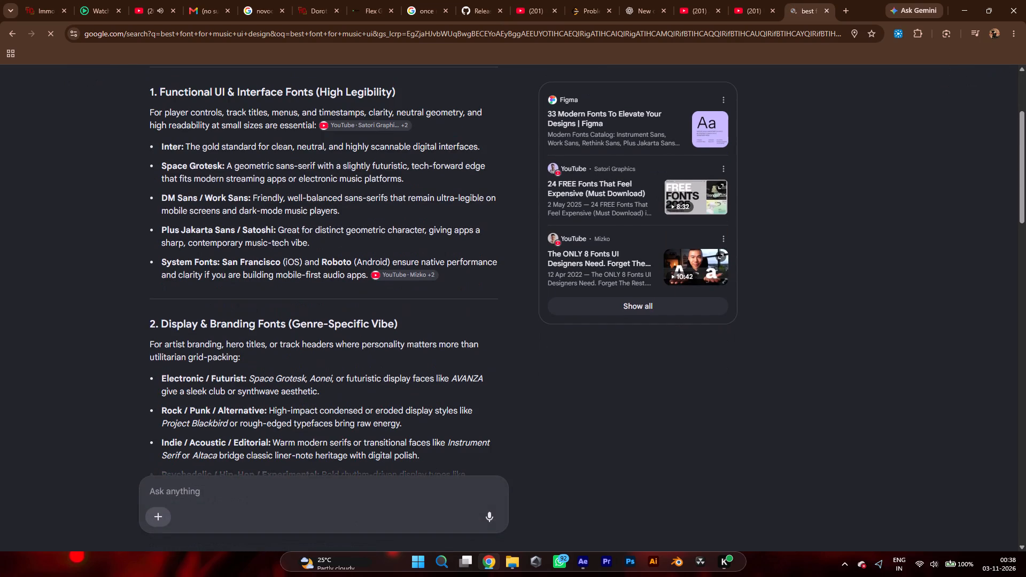
scroll(228, 322, down, 2)
scroll(228, 322, up, 1)
scroll(228, 322, down, 4)
scroll(233, 318, up, 1)
scroll(233, 321, down, 6)
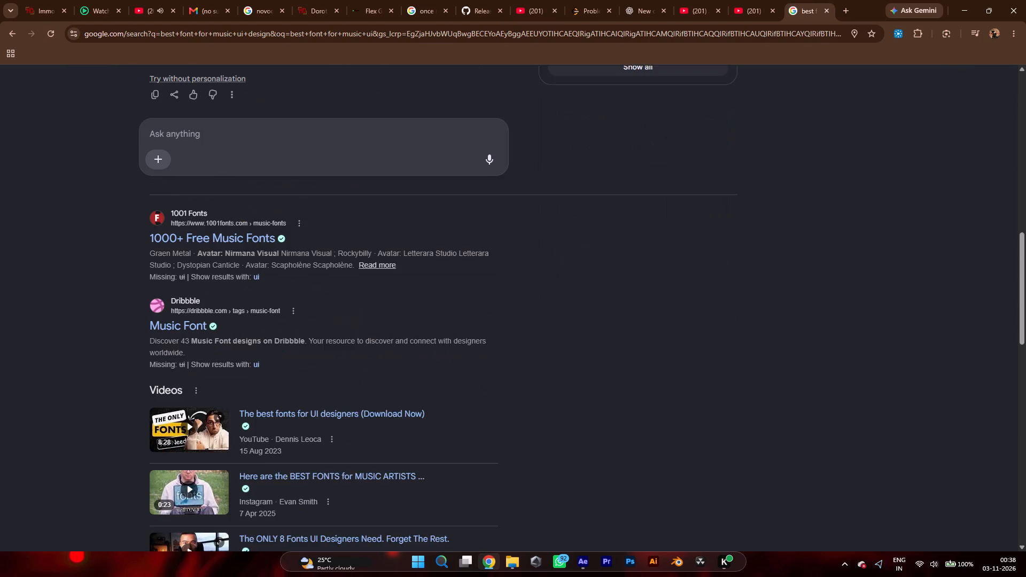
Open the 1001 Fonts music fonts page from the results and download the Arexa font.
click(239, 225)
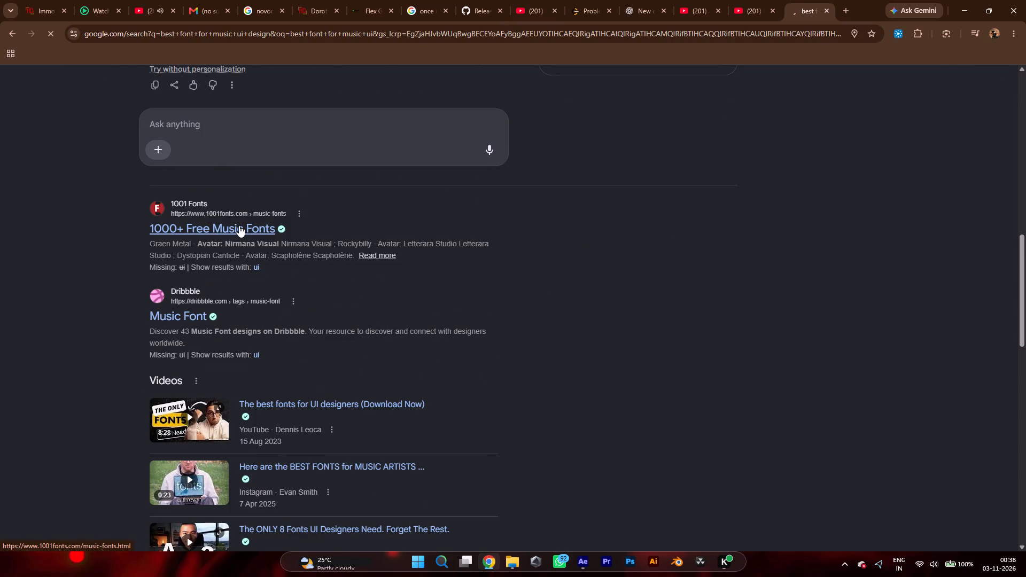
scroll(224, 186, up, 4)
scroll(224, 186, down, 1)
scroll(224, 186, up, 1)
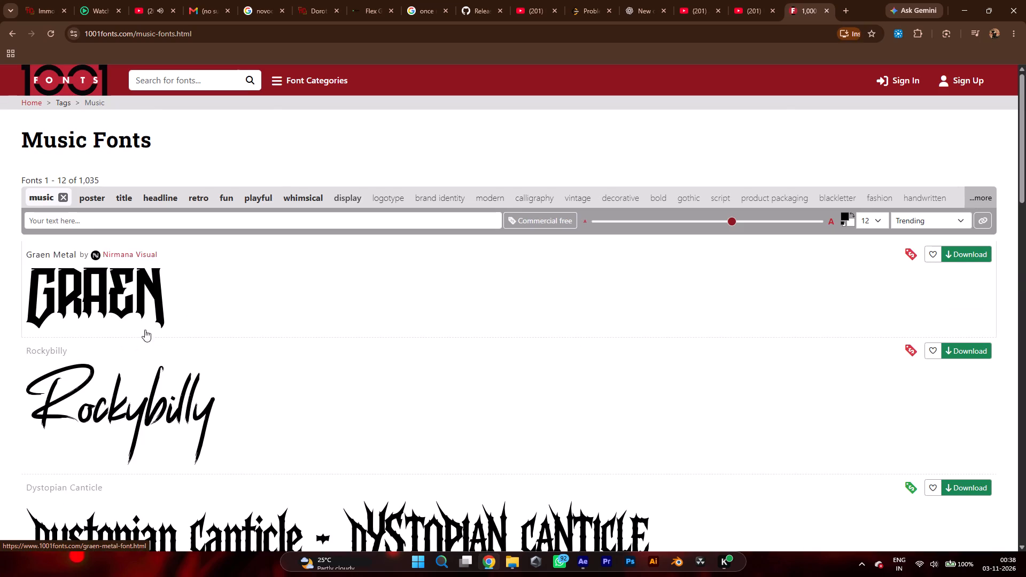
scroll(129, 409, down, 9)
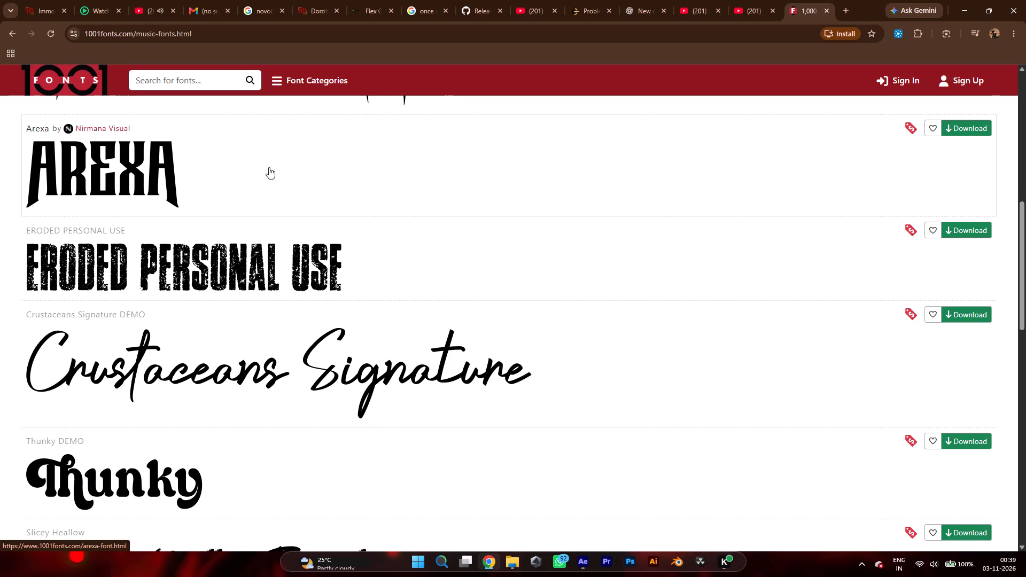
click(964, 134)
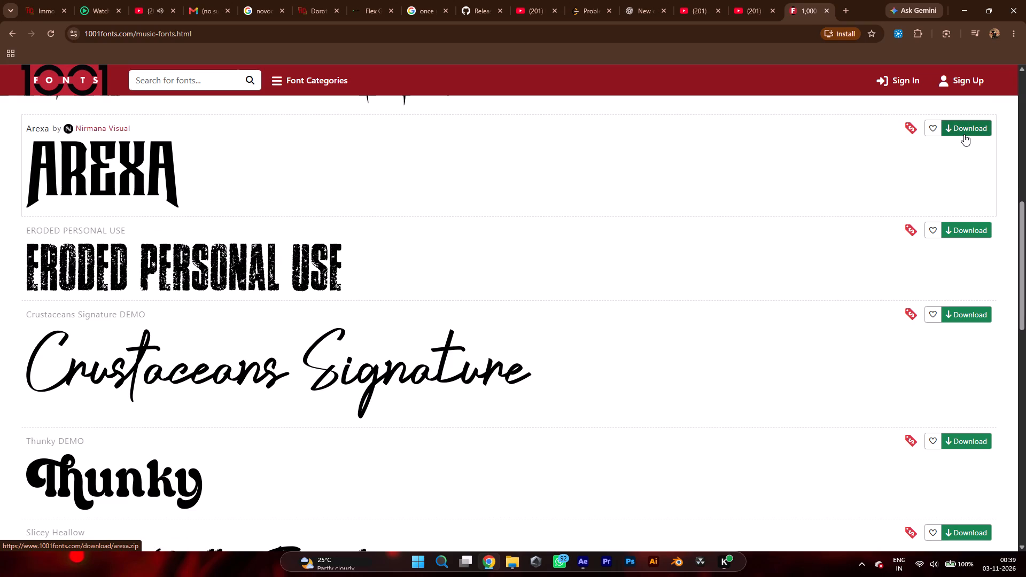
Look through more music fonts on 1001 Fonts, then return to the Google search and examine its image results.
scroll(575, 222, down, 3)
scroll(345, 362, down, 4)
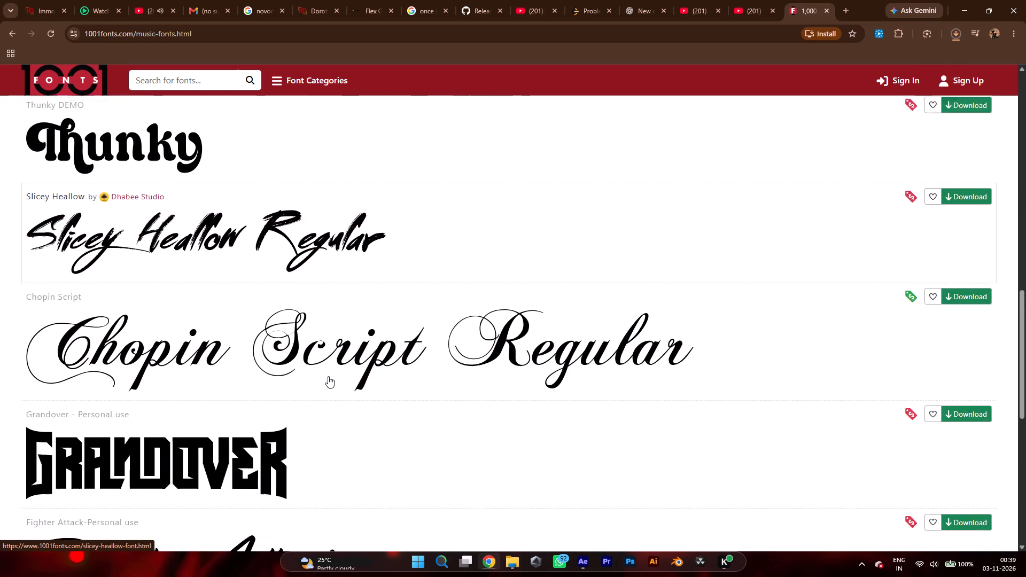
scroll(323, 383, down, 3)
scroll(259, 232, up, 5)
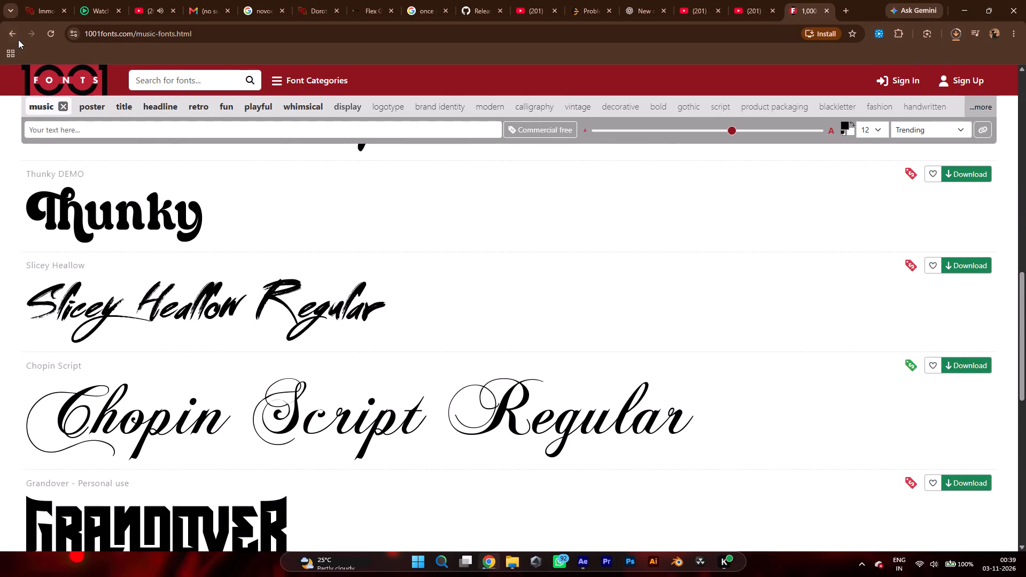
click(17, 38)
scroll(211, 94, up, 20)
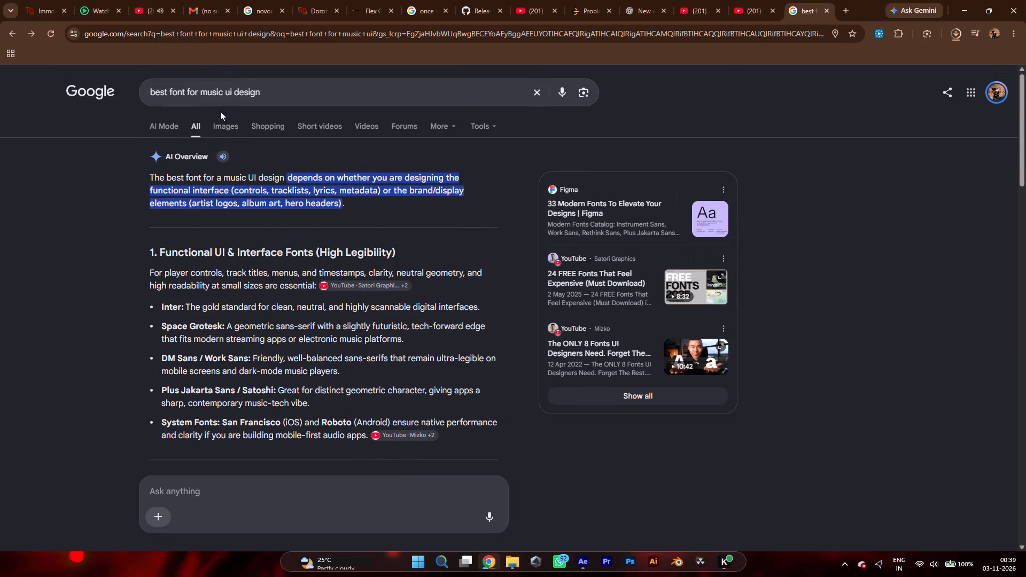
click(225, 129)
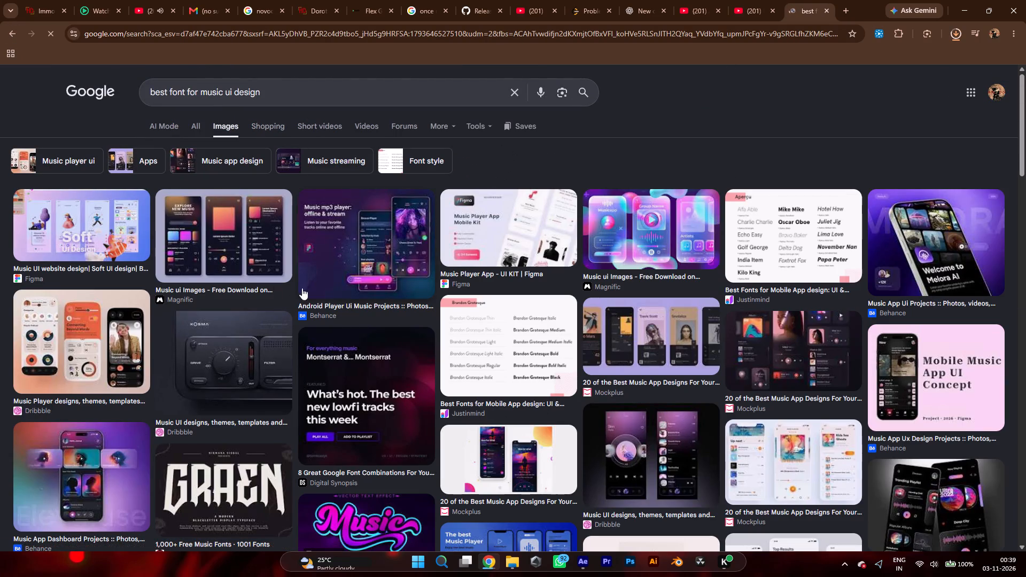
scroll(510, 406, down, 4)
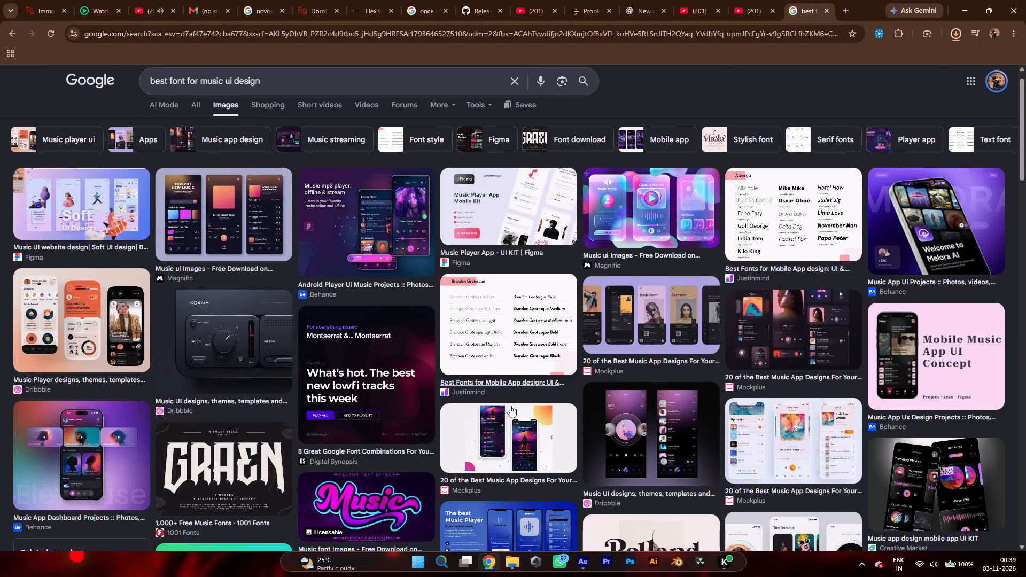
scroll(383, 265, up, 6)
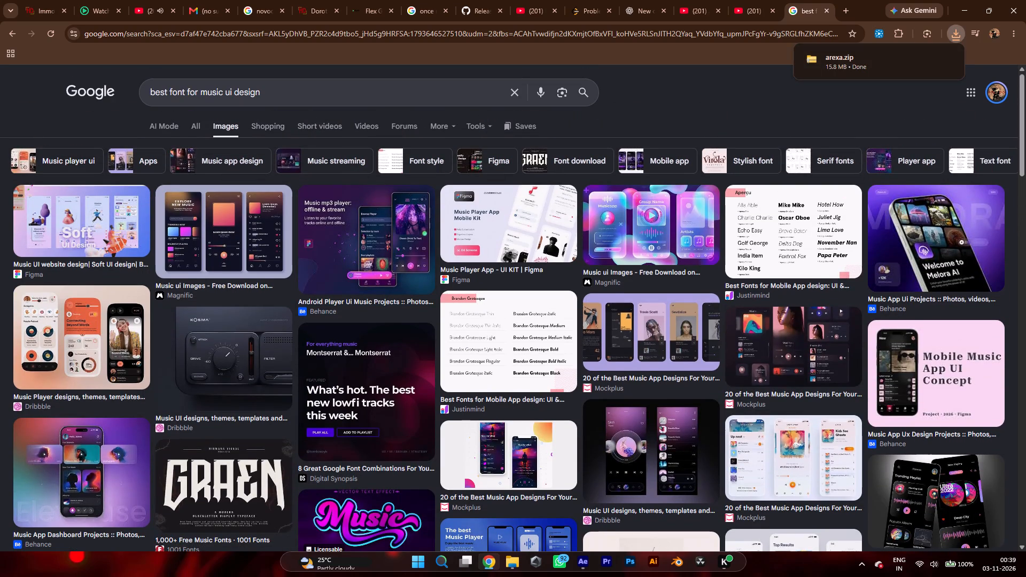
Change the search to "best font for music apple" and show all web results.
drag(275, 92, 224, 91)
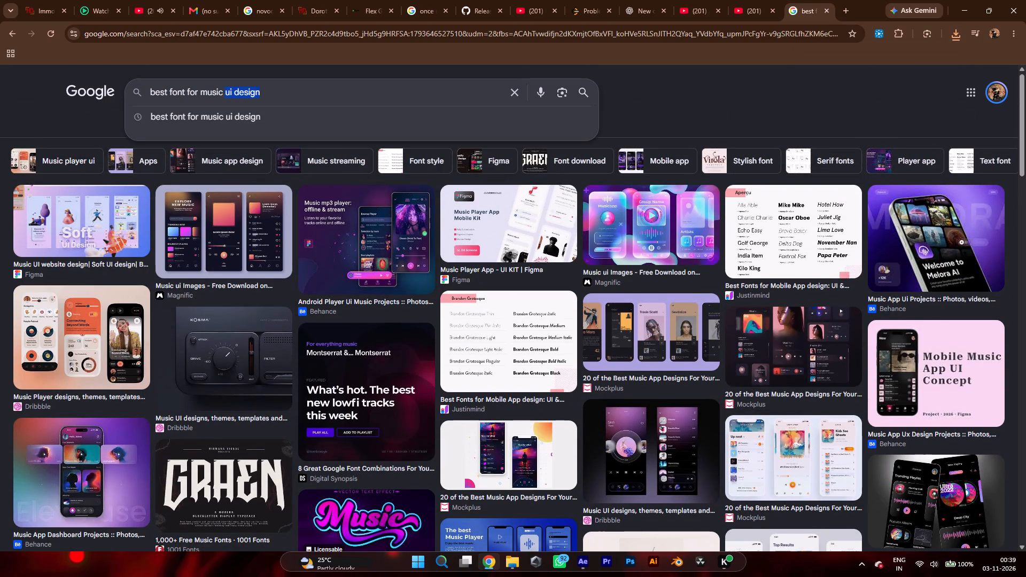
key(BackSpace)
text(appl)
key(e)
key(Return)
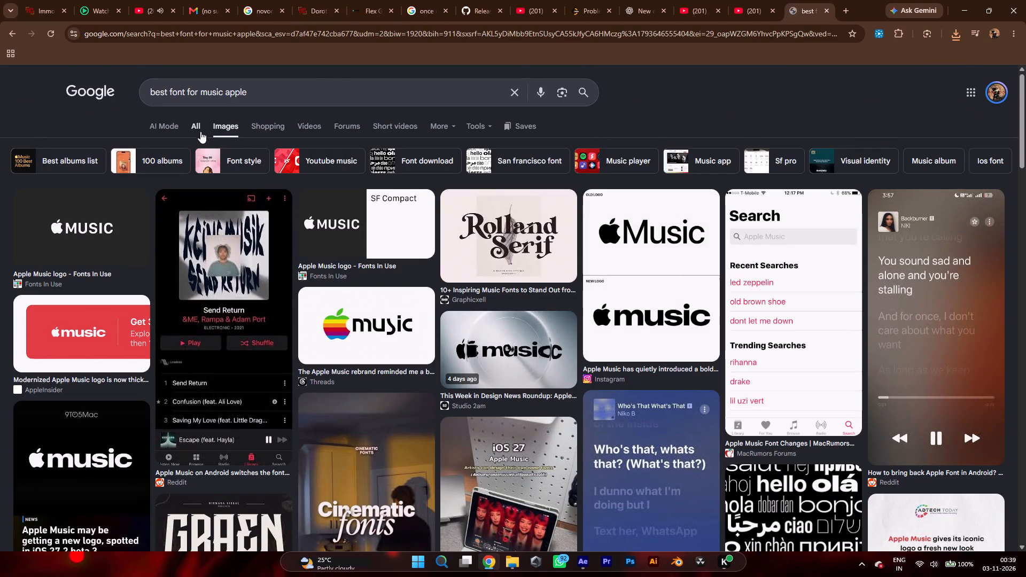
click(196, 129)
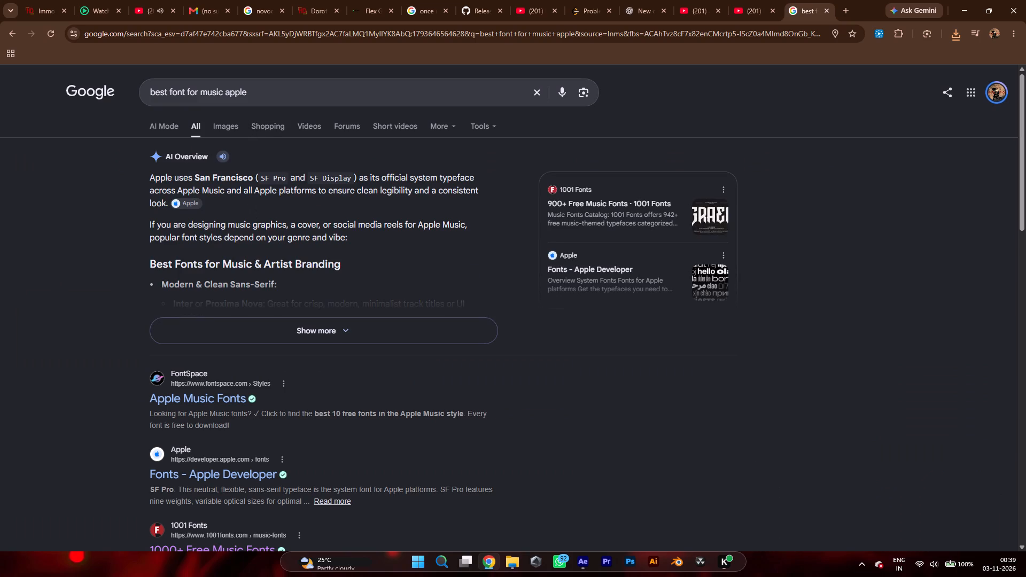
Open the DaFont forum thread about the Apple Music font, read its font suggestions, and return to the search results.
drag(194, 176, 252, 175)
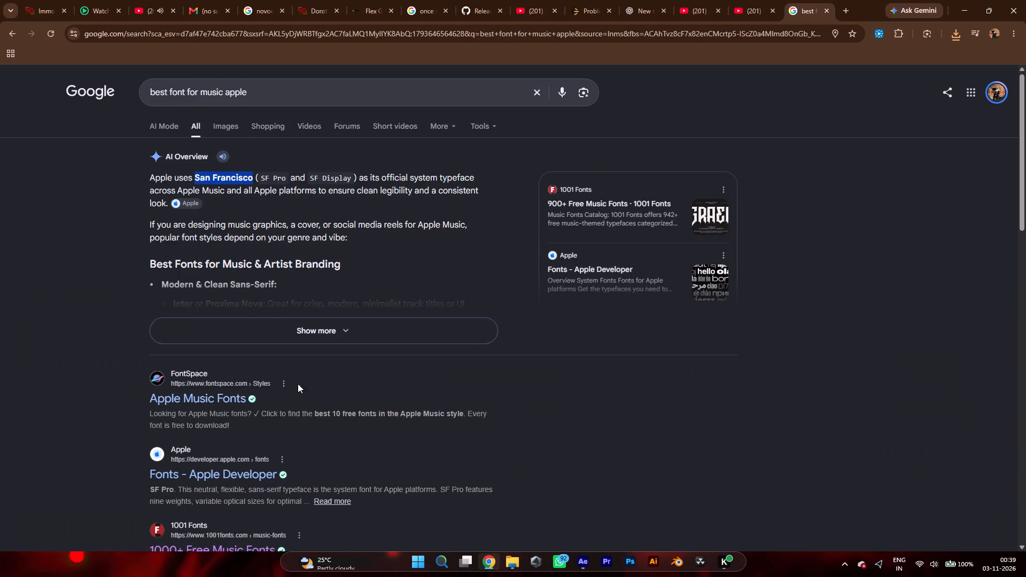
scroll(294, 406, down, 4)
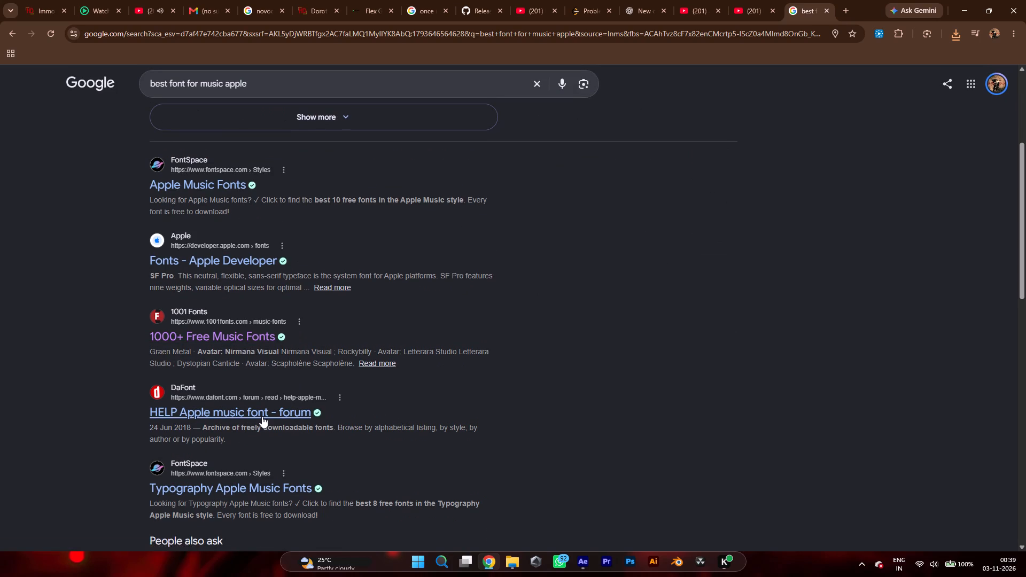
click(262, 416)
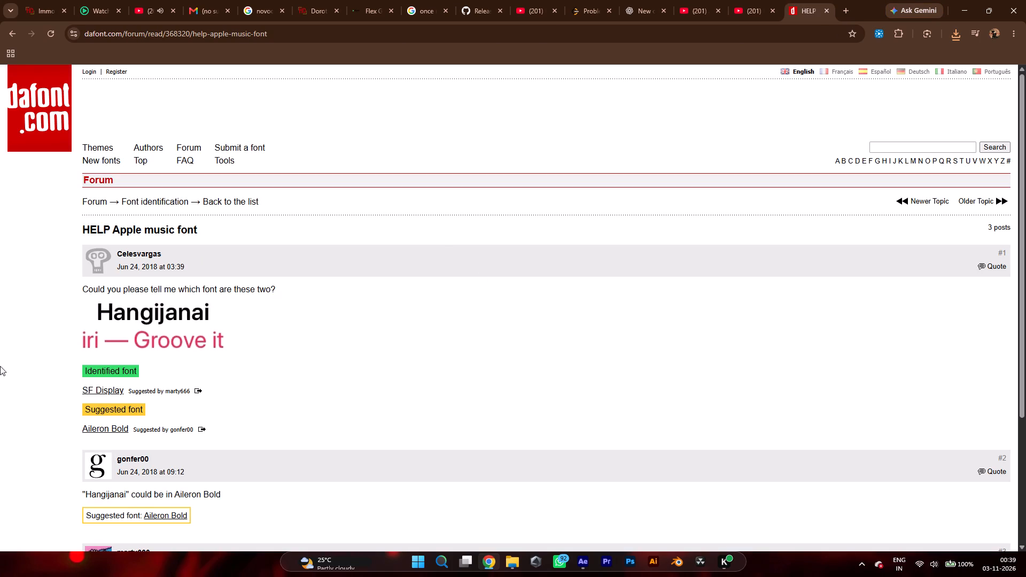
scroll(184, 295, down, 4)
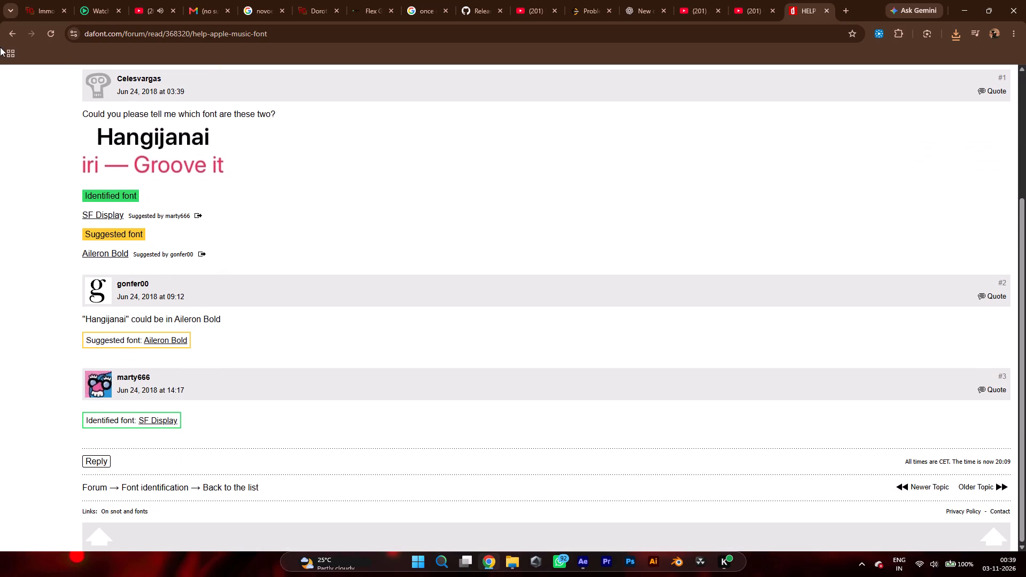
scroll(0, 47, up, 2)
click(10, 25)
scroll(178, 268, up, 4)
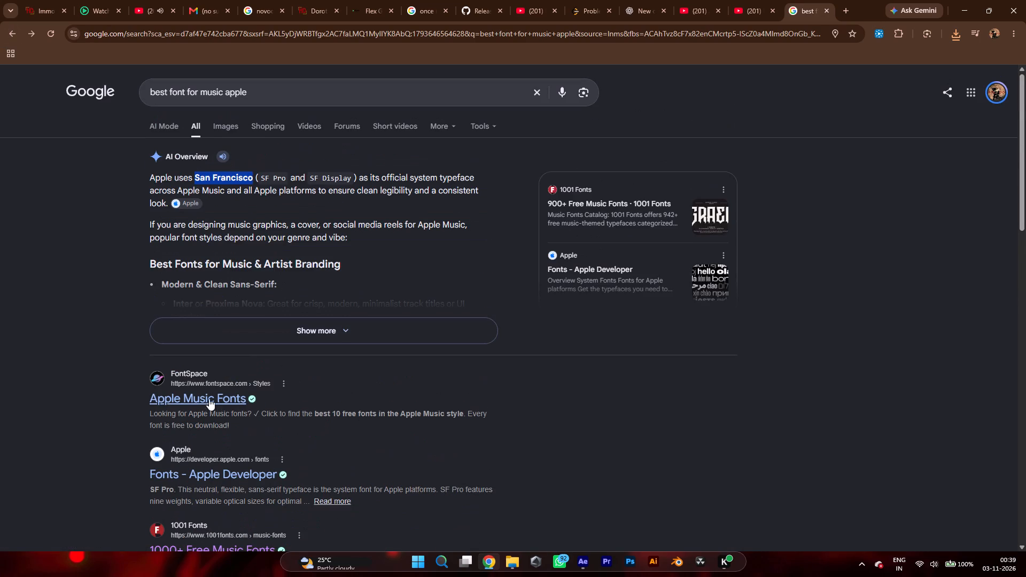
Open the FontSpace Apple Music Fonts page, look through the listed fonts, and return to the search results.
click(208, 401)
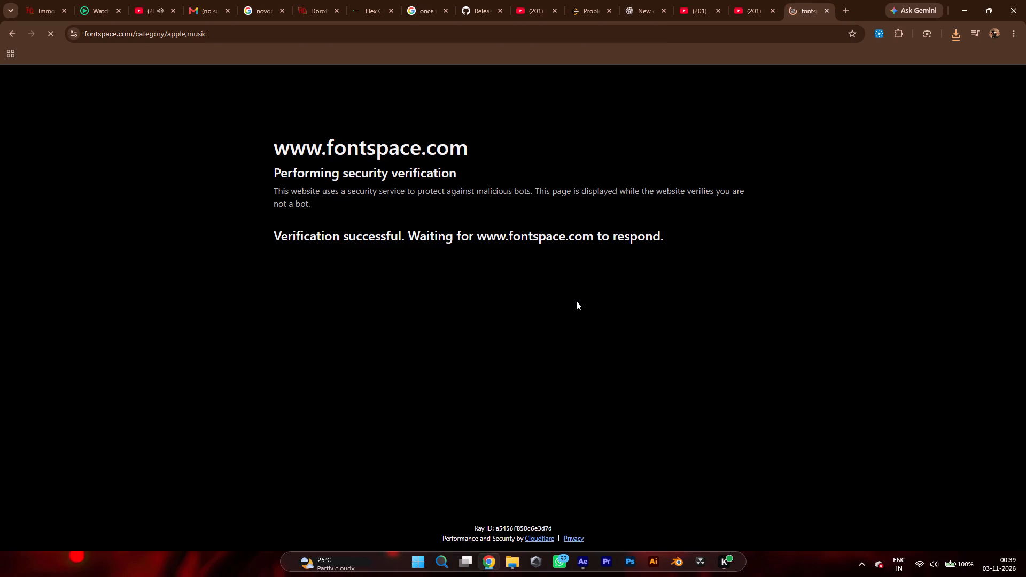
scroll(519, 325, down, 4)
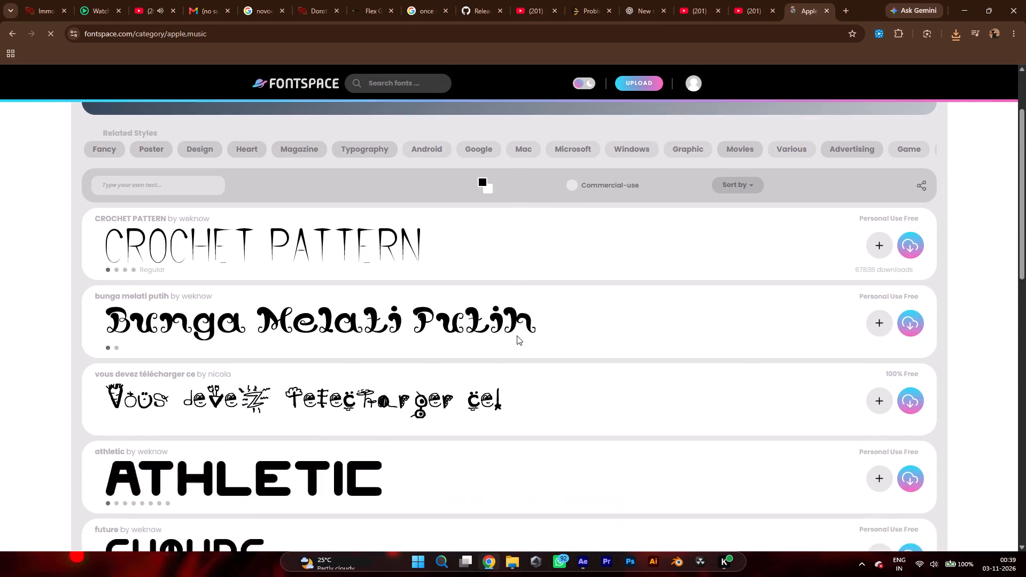
scroll(517, 336, down, 5)
scroll(475, 334, up, 2)
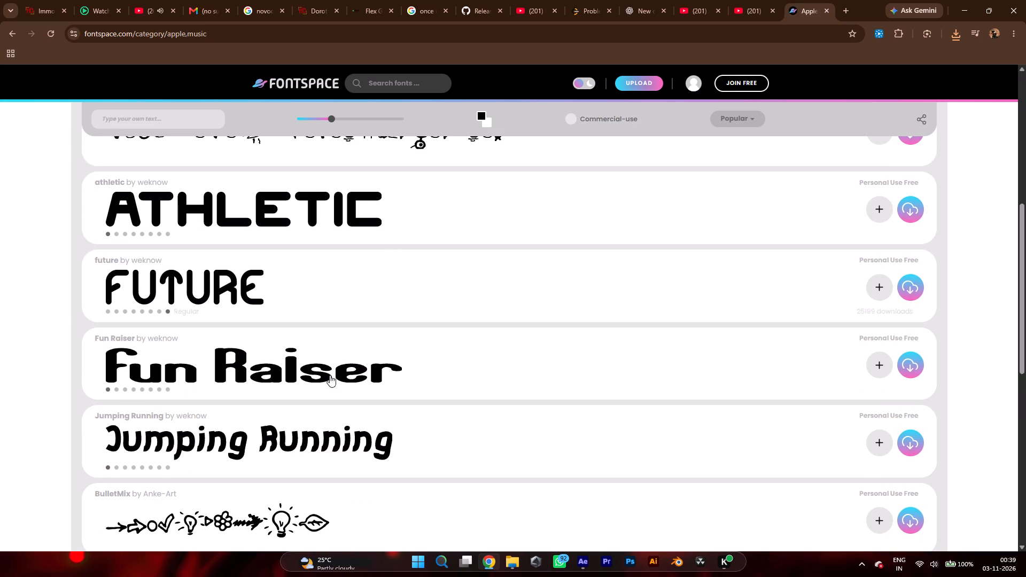
scroll(212, 348, down, 5)
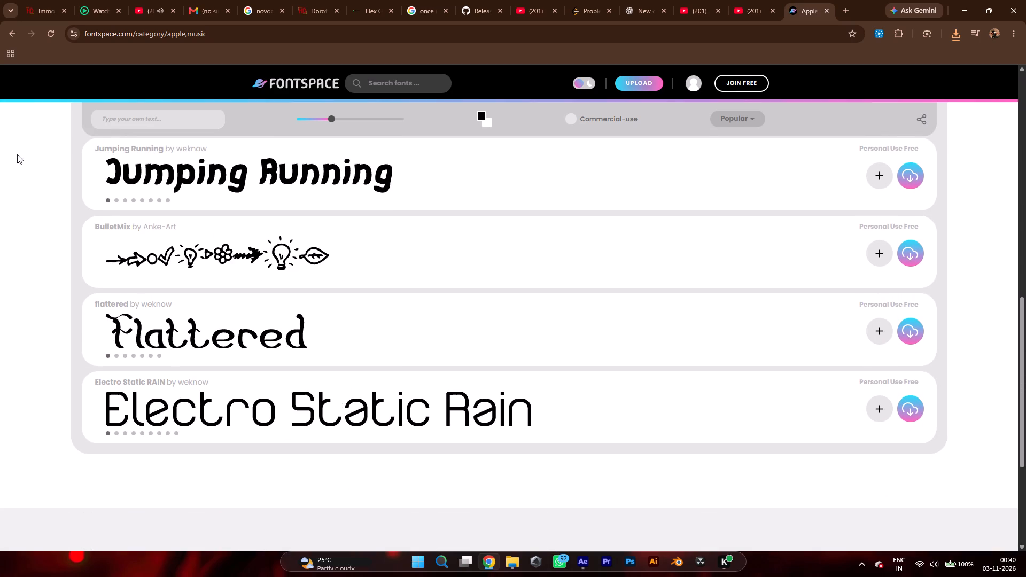
click(1, 36)
scroll(300, 198, up, 6)
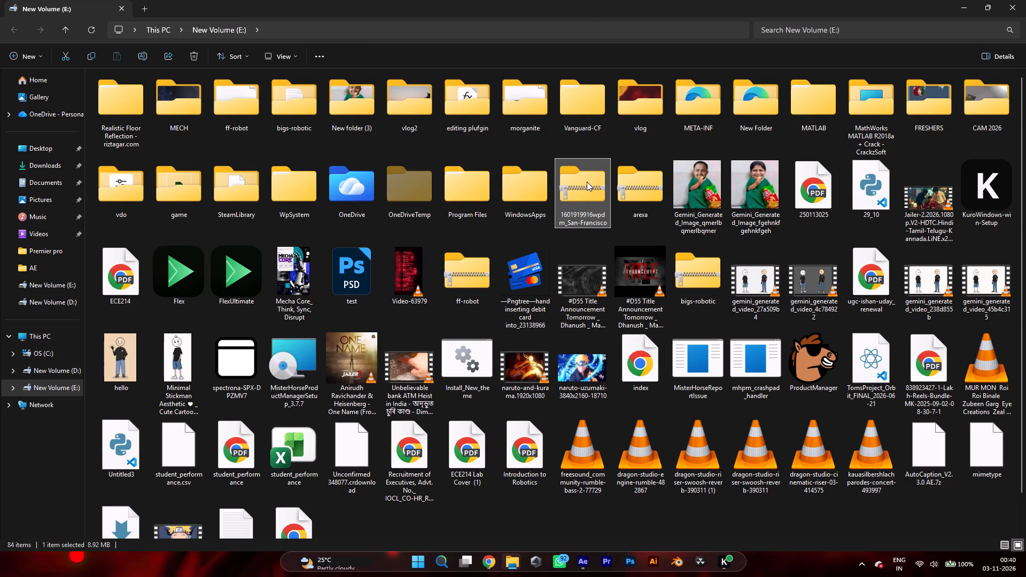
double_click(587, 181)
double_click(236, 104)
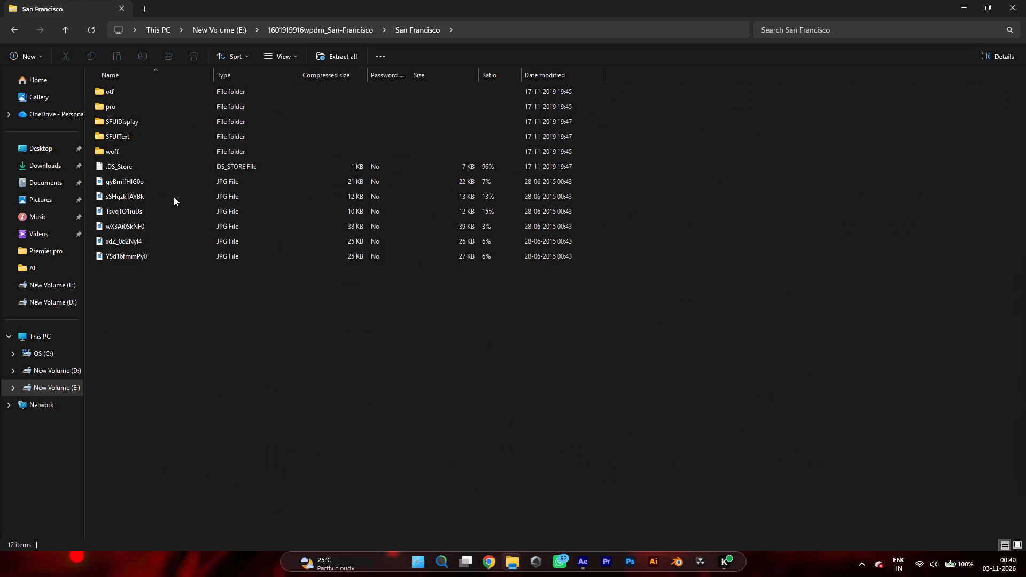
double_click(149, 110)
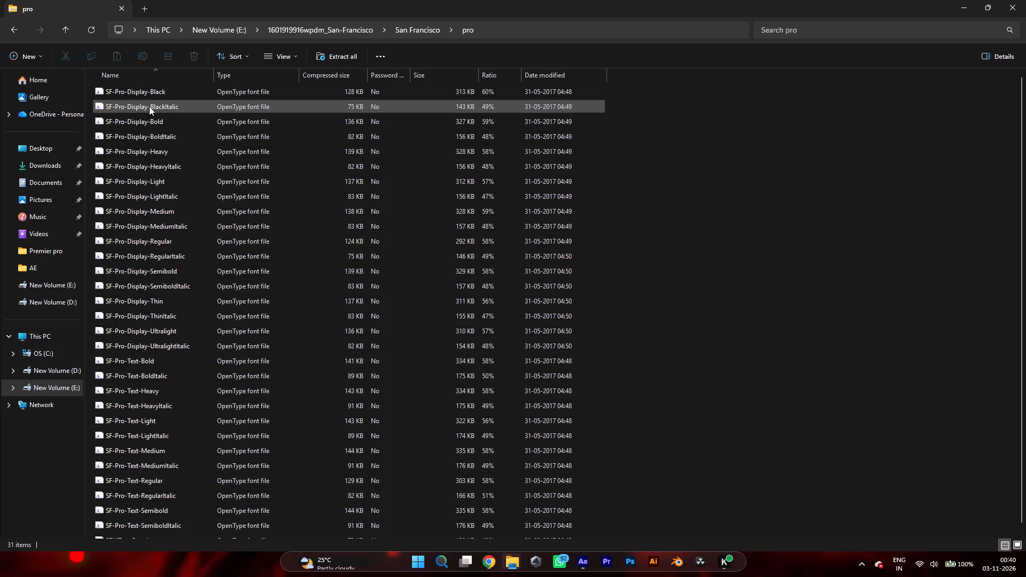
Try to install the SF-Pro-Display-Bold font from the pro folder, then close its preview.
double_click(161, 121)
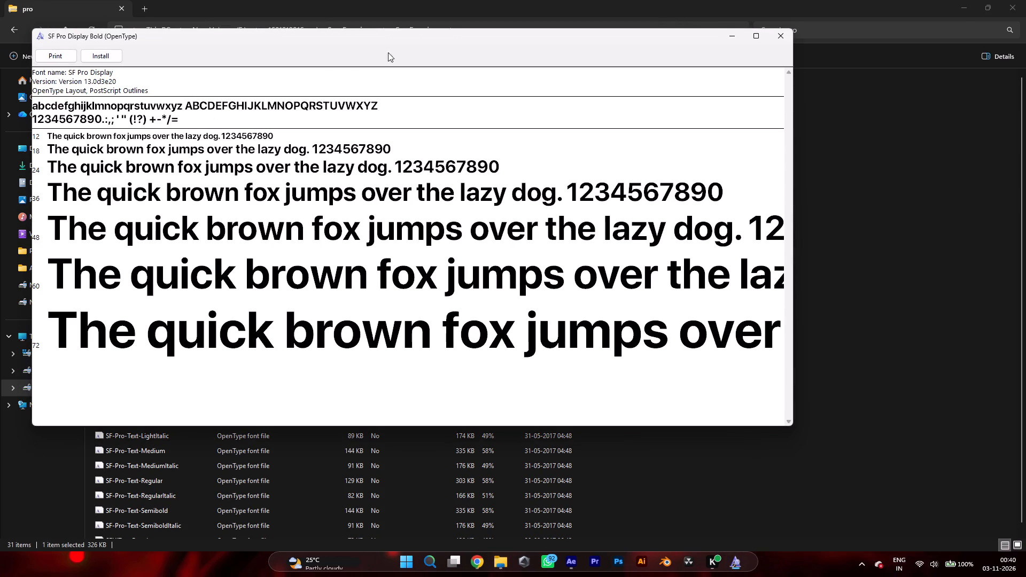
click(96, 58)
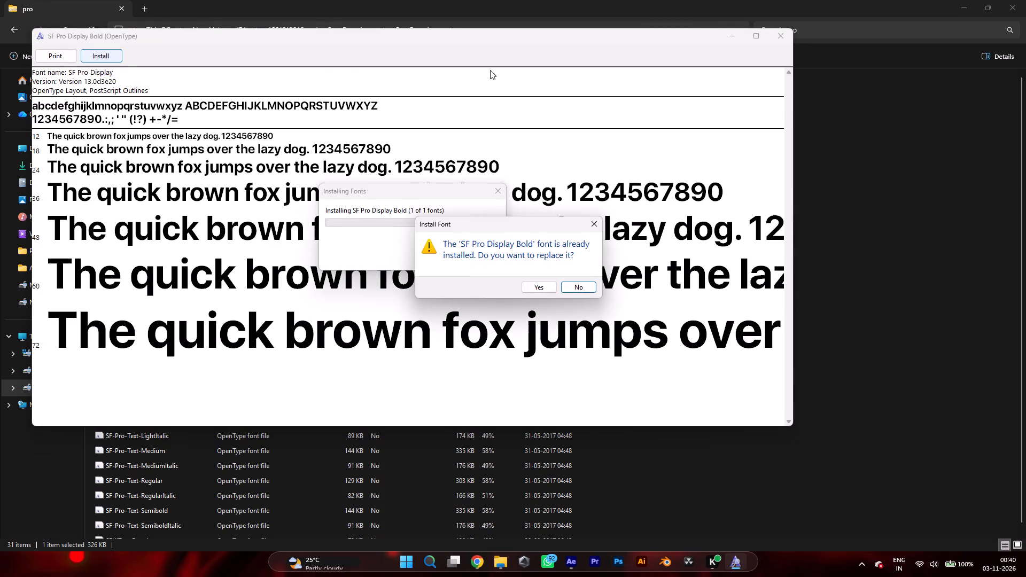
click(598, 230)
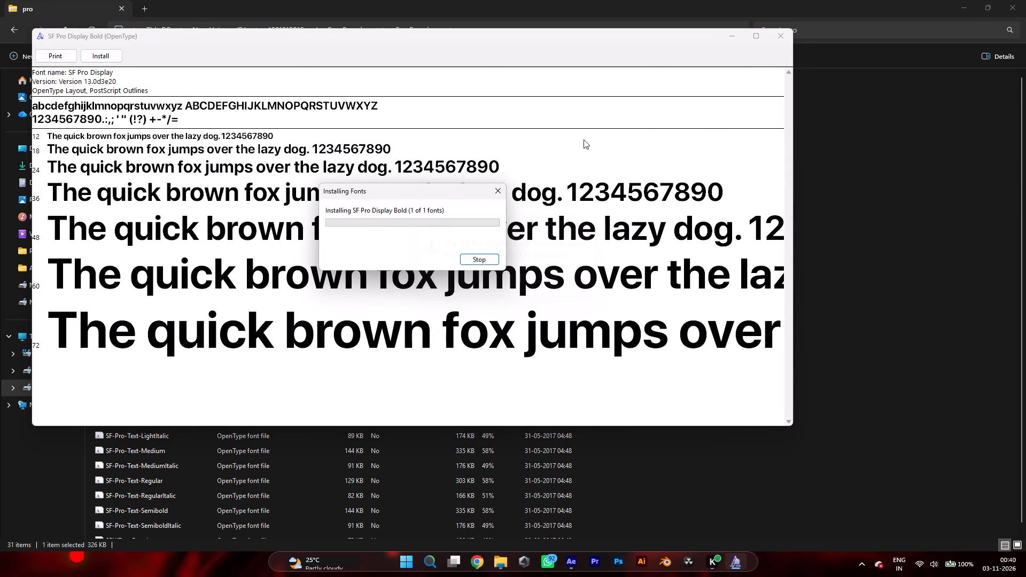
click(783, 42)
Examine the font files in the archive's otf folder, then put the file window away.
click(10, 28)
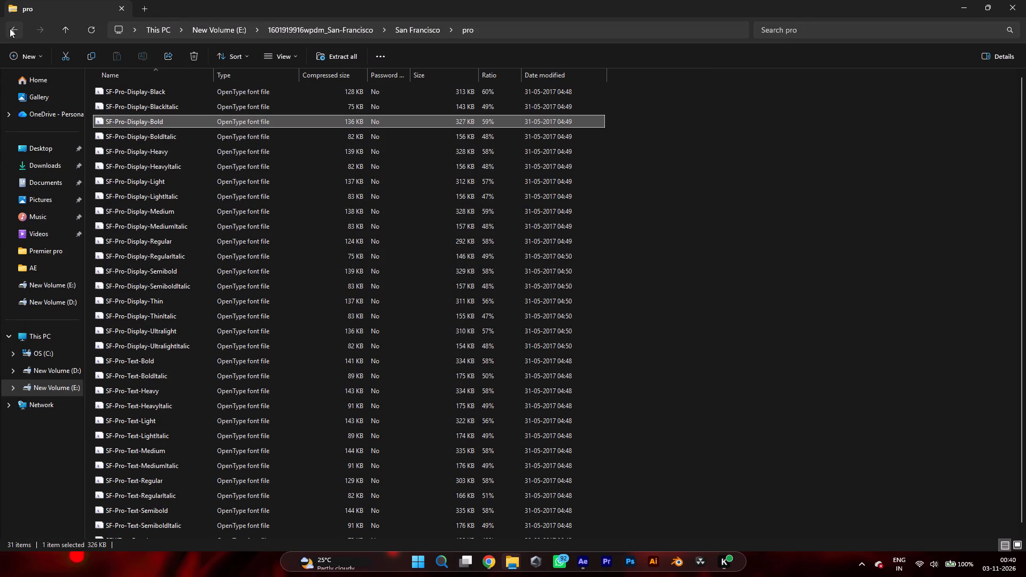
double_click(179, 95)
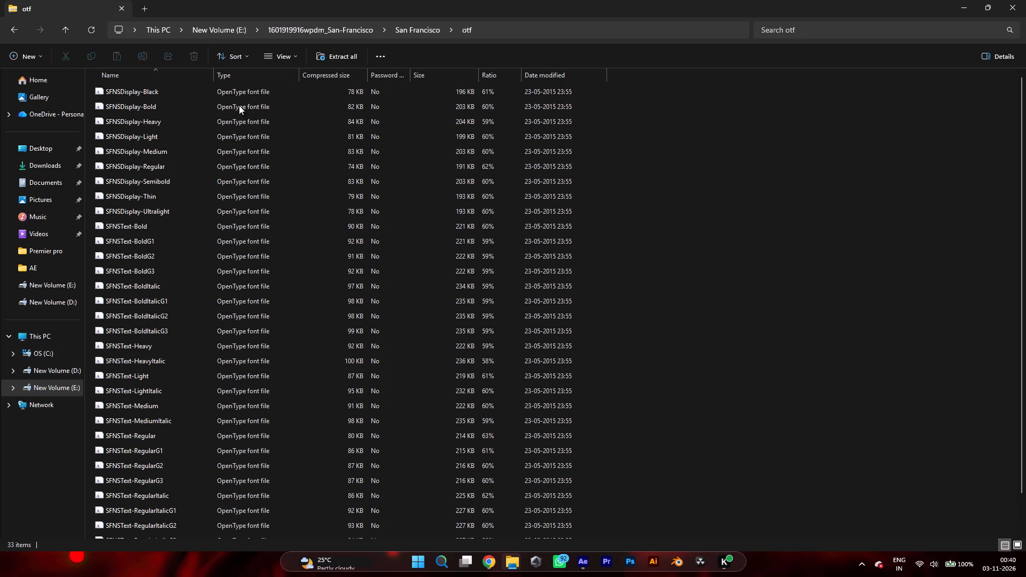
click(968, 5)
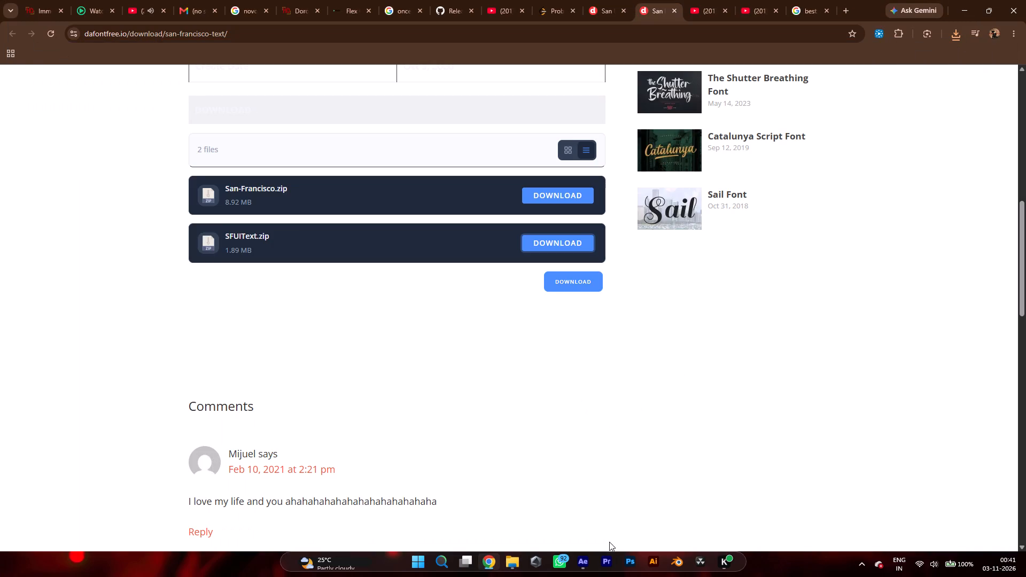
click(587, 556)
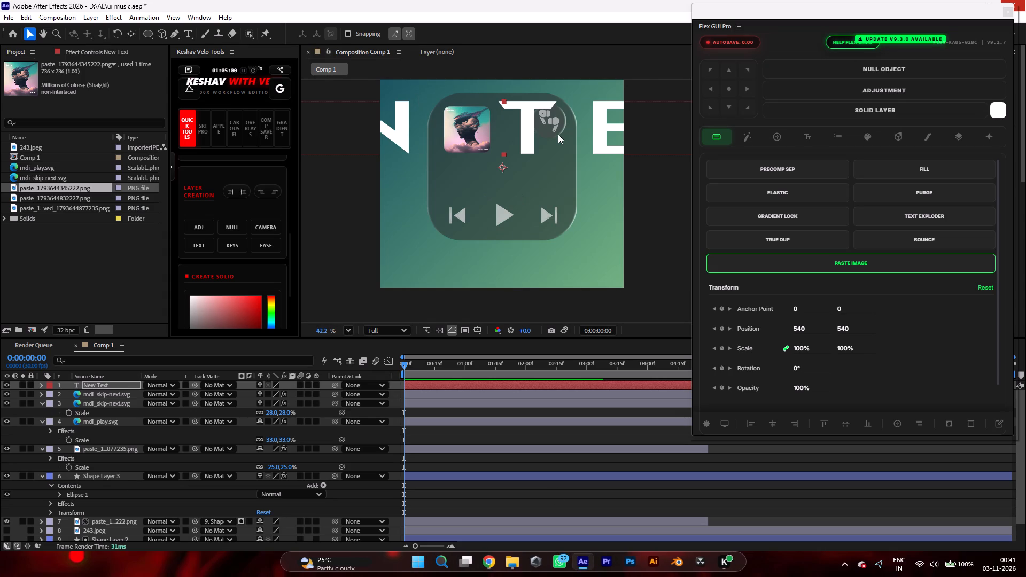
double_click(558, 134)
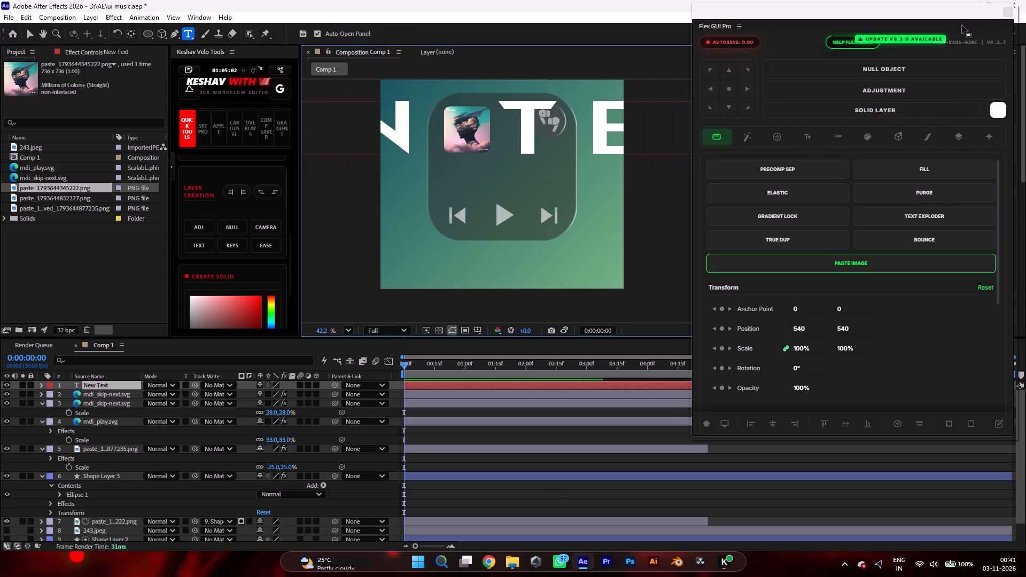
drag(893, 21, 367, 233)
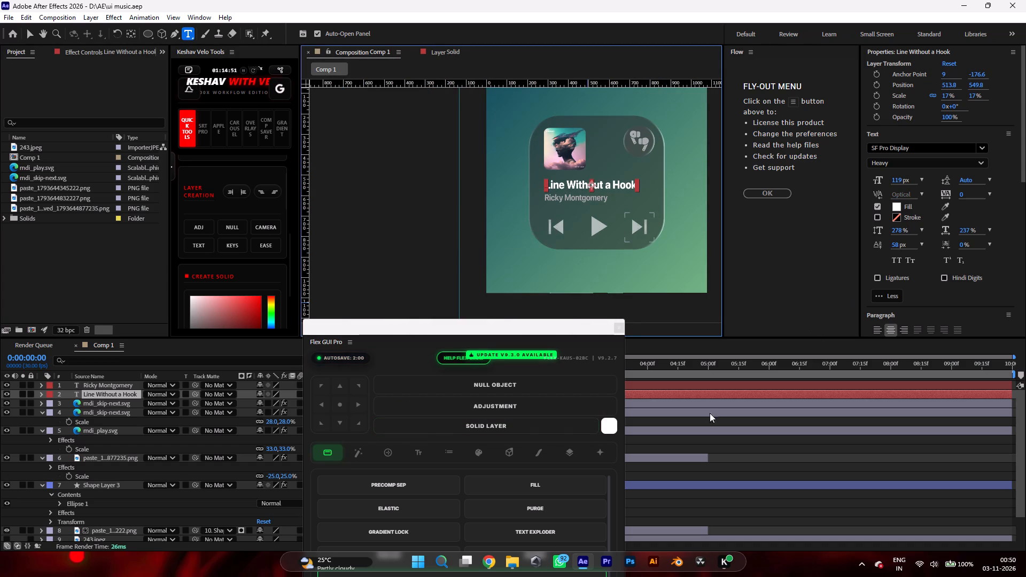
Close the floating Flex GUI Pro panel and scrub the timeline to 0:00:06:20 to check how long the layers last.
click(623, 330)
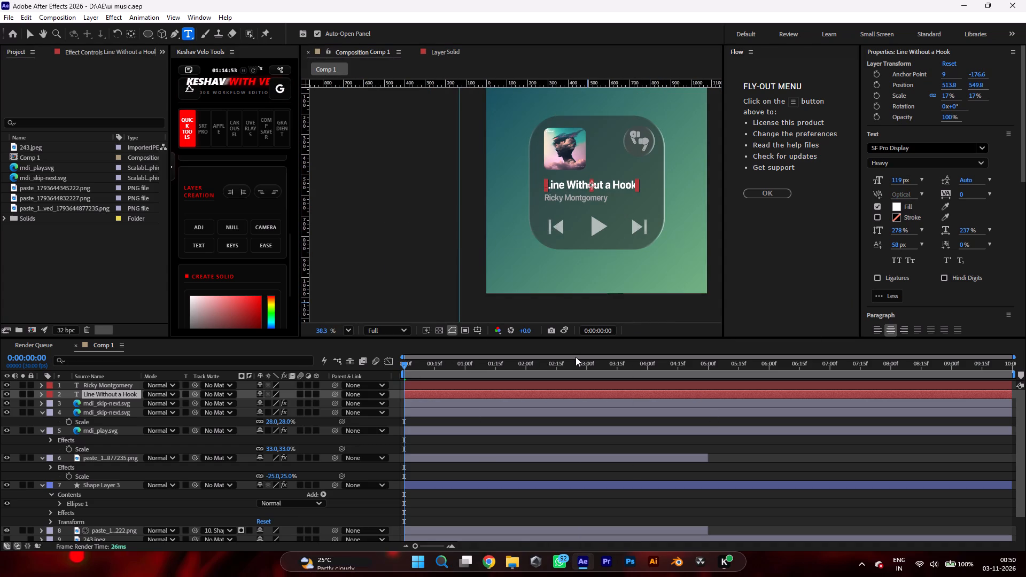
drag(423, 369, 757, 397)
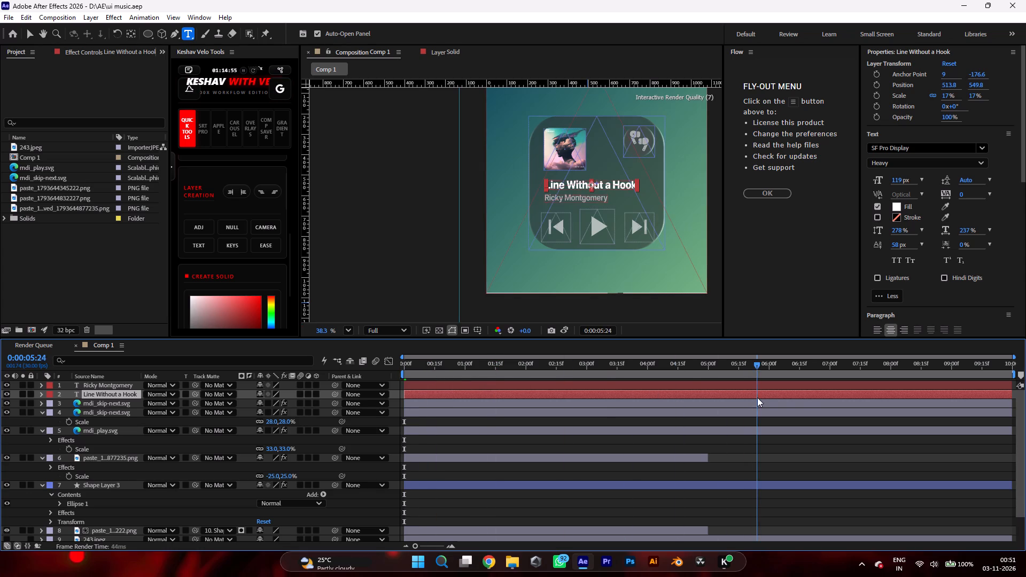
drag(757, 397, 810, 396)
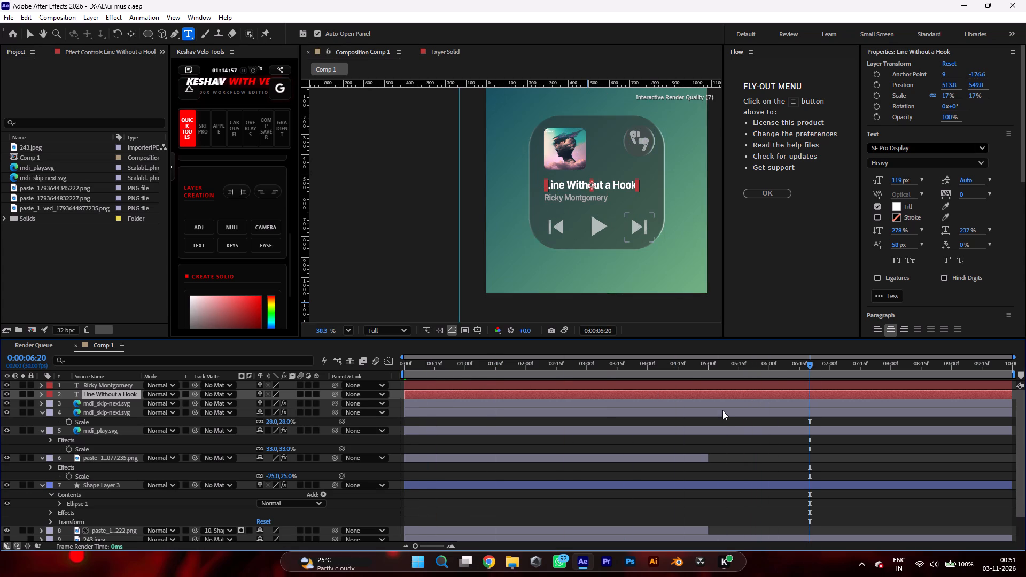
Collapse the open properties of all layers in Comp 1 and clear the selection.
key(ctrl+a)
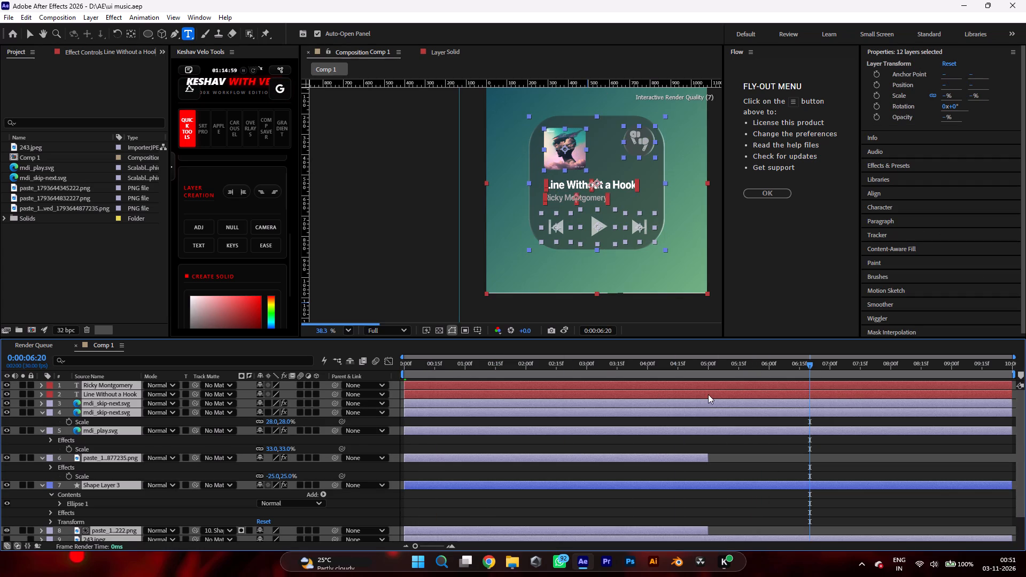
key(u)
click(238, 514)
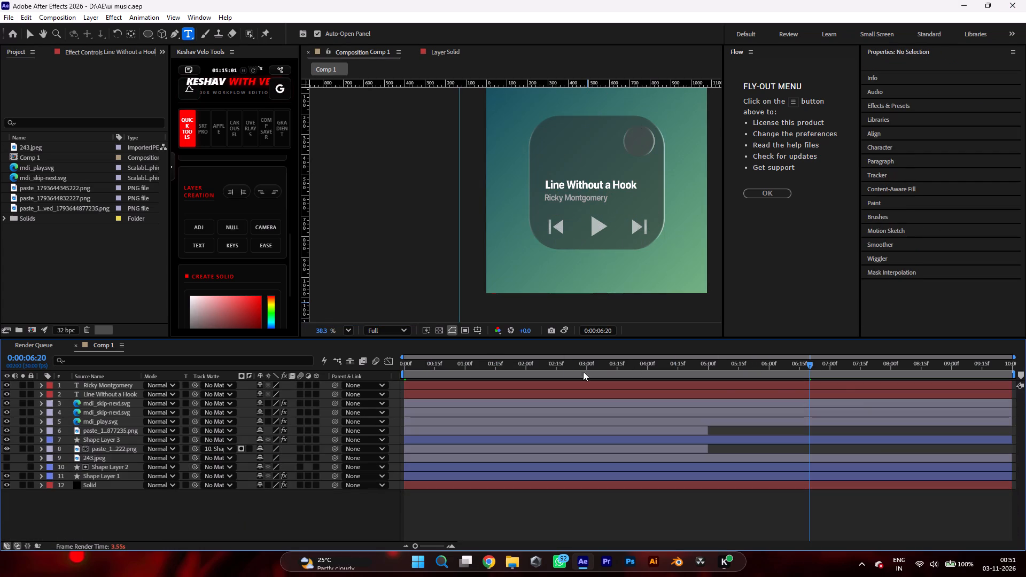
Return to the first frame and extend the circle icon, album cover, play and both skip layers to the composition's end.
drag(772, 368, 394, 389)
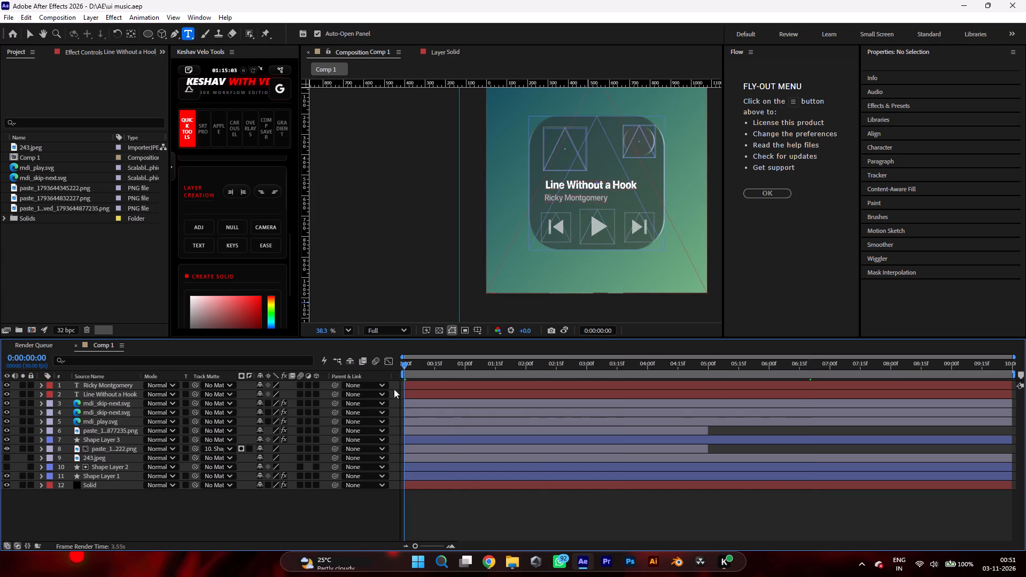
drag(394, 389, 377, 385)
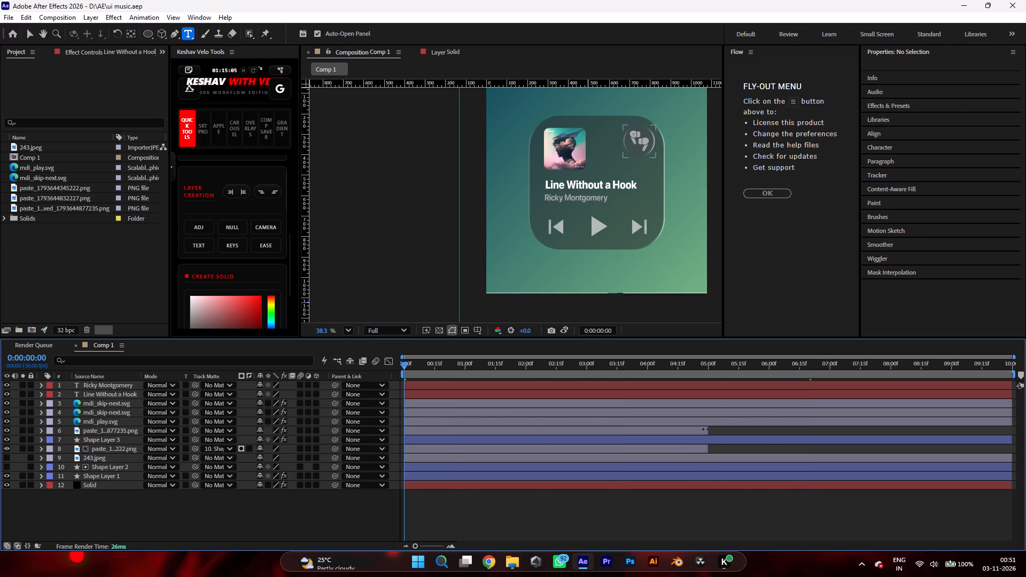
drag(705, 429, 1025, 445)
drag(709, 448, 1025, 462)
drag(1013, 414, 1025, 415)
drag(1011, 421, 1025, 430)
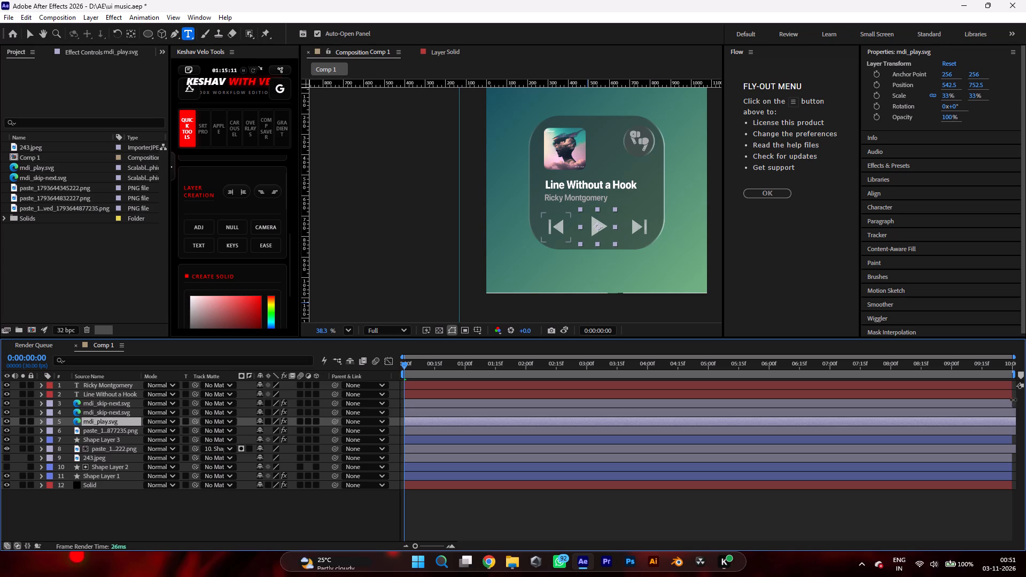
drag(1013, 400, 1025, 400)
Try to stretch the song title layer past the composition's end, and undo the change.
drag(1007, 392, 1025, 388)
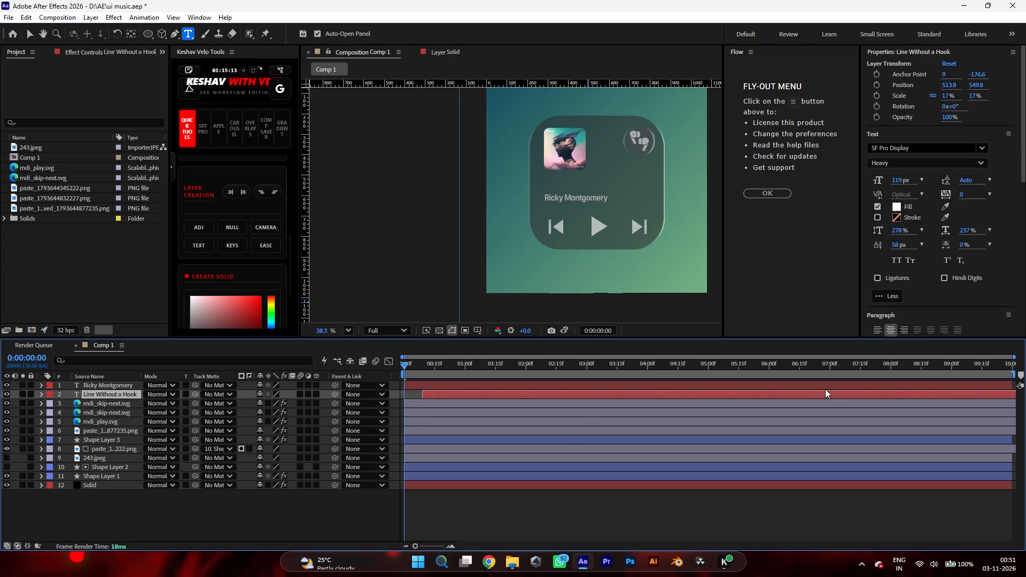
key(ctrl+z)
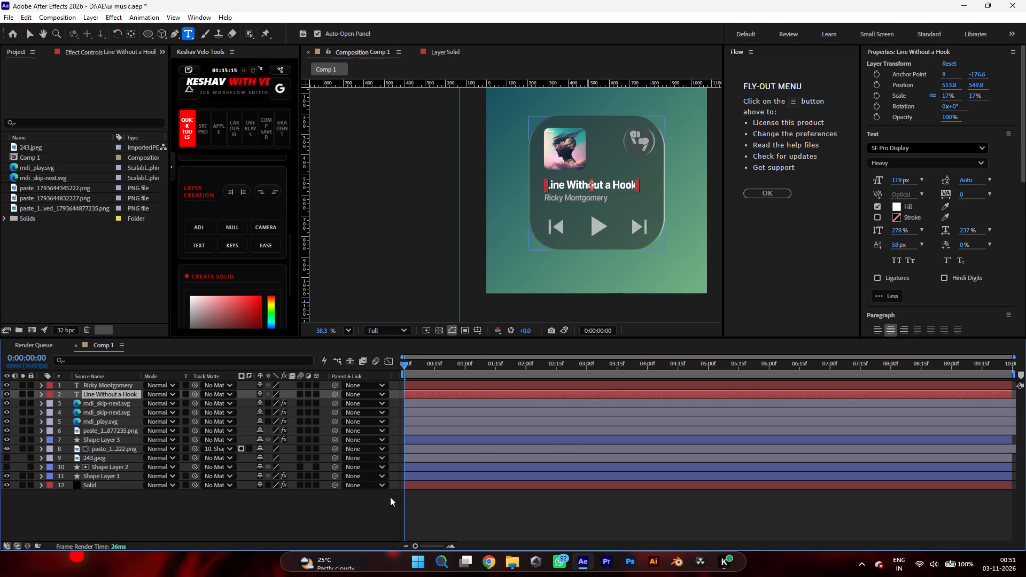
Deselect the title layer and scrub through the opening frames, leaving the playhead at 0:00:00:06.
click(370, 522)
drag(407, 363, 420, 375)
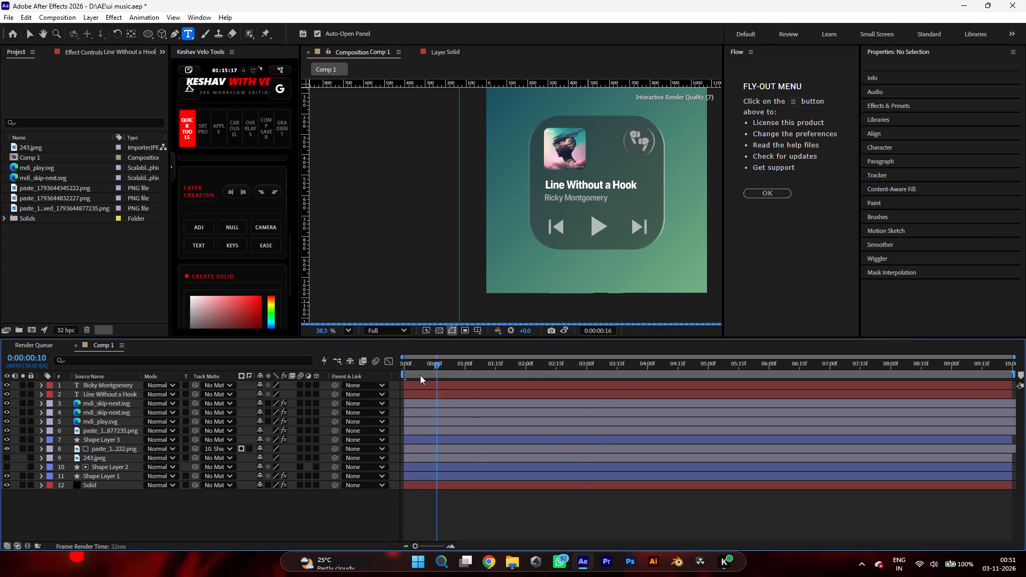
drag(420, 375, 419, 375)
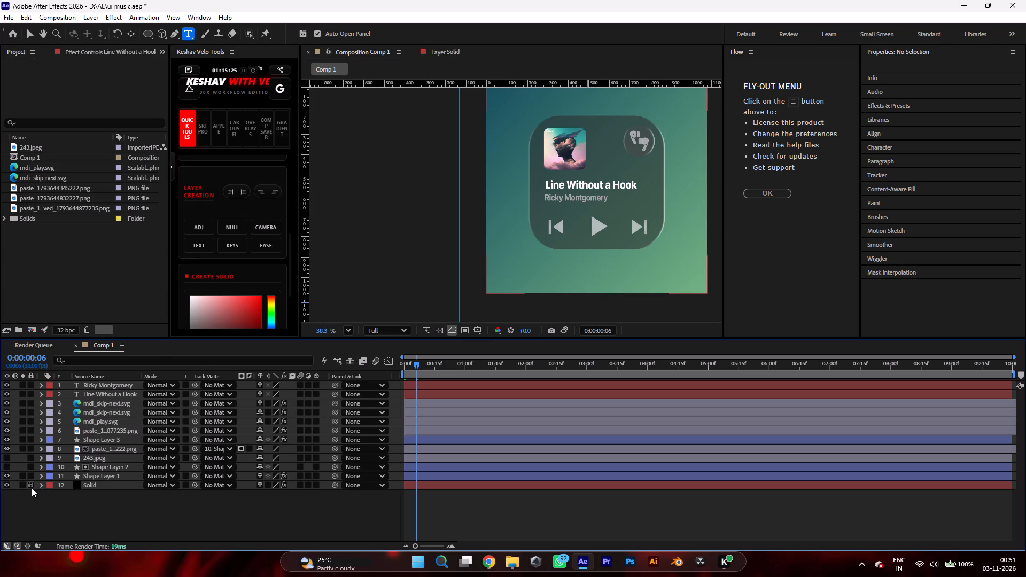
Save the finished music player project and close it.
scroll(635, 284, down, 3)
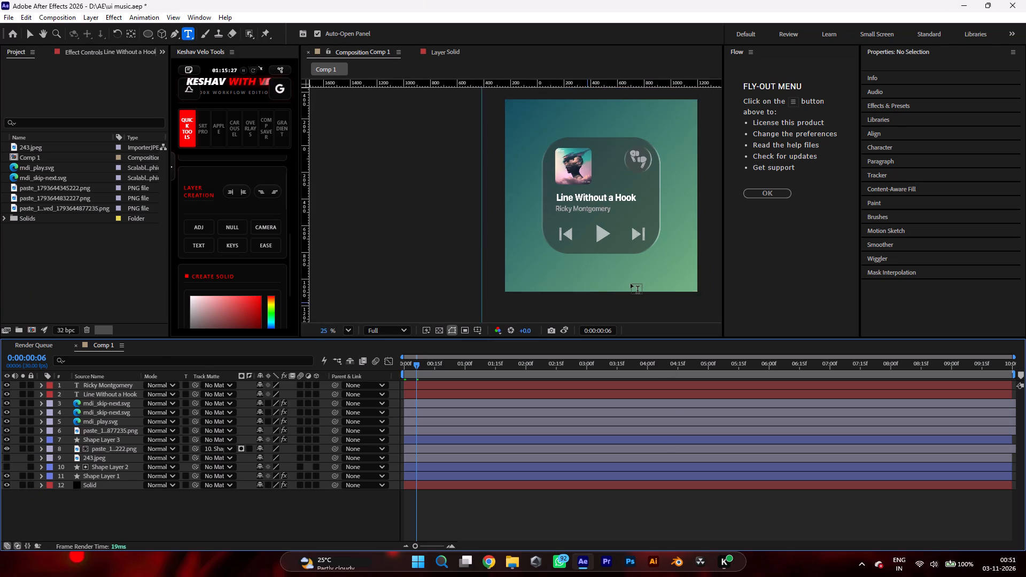
scroll(631, 284, down, 1)
scroll(621, 285, up, 3)
scroll(621, 285, down, 2)
key(ctrl+s)
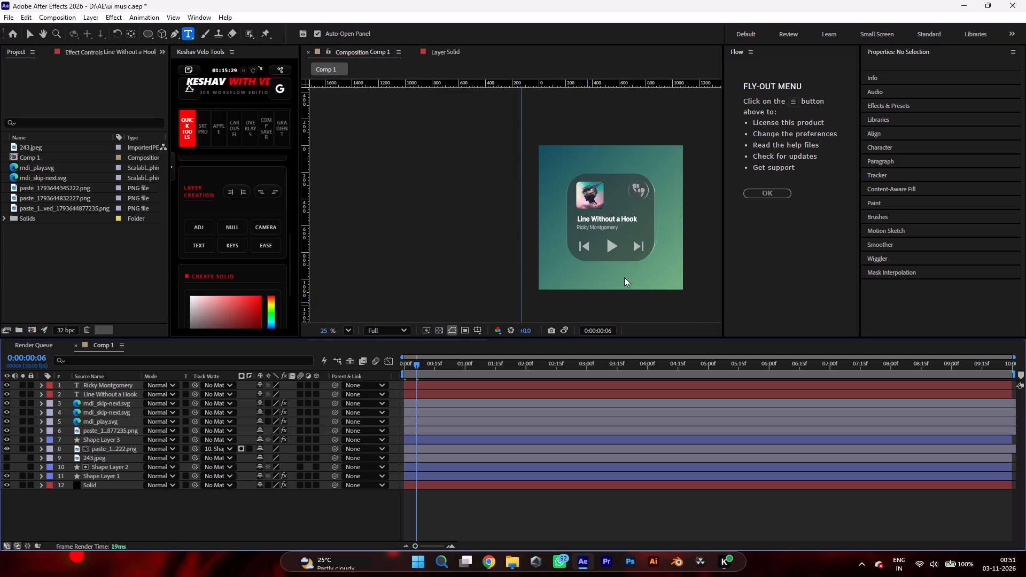
click(1023, 3)
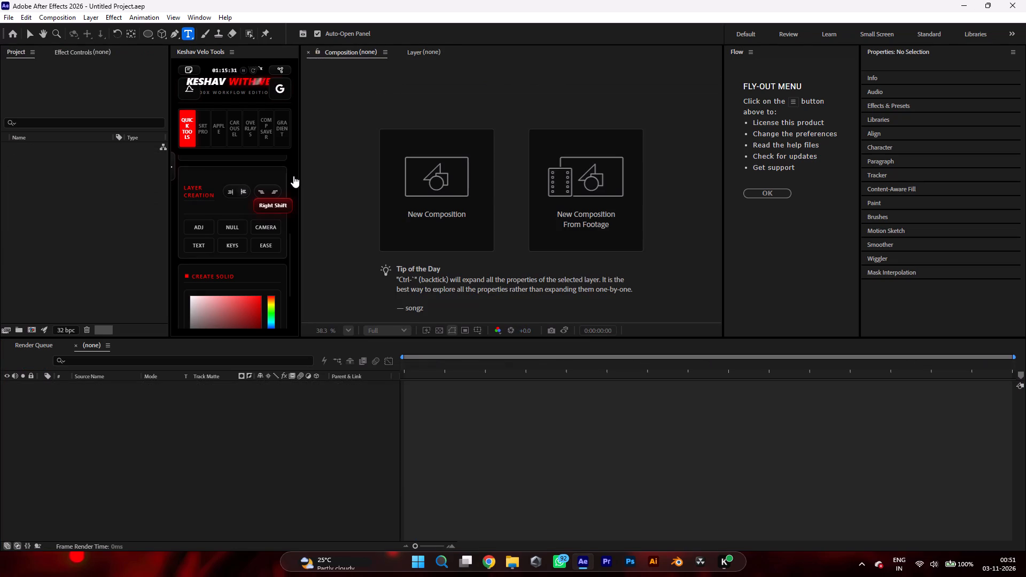